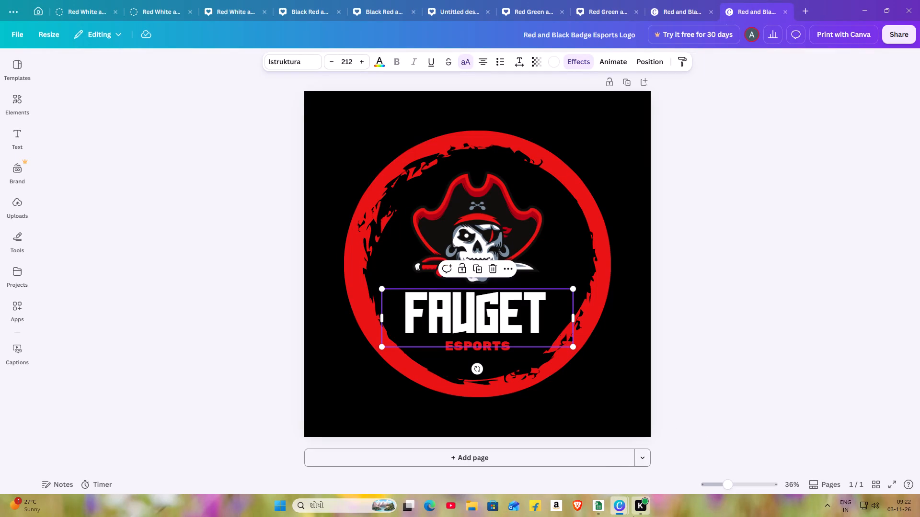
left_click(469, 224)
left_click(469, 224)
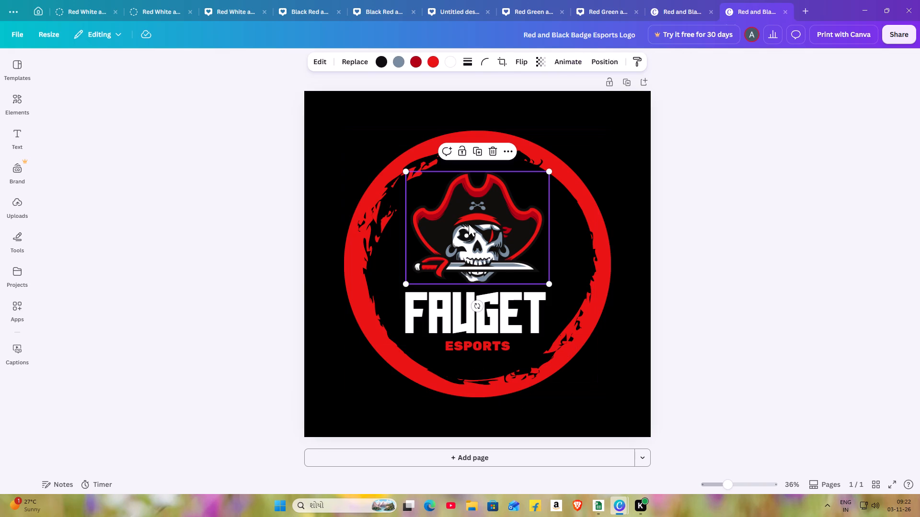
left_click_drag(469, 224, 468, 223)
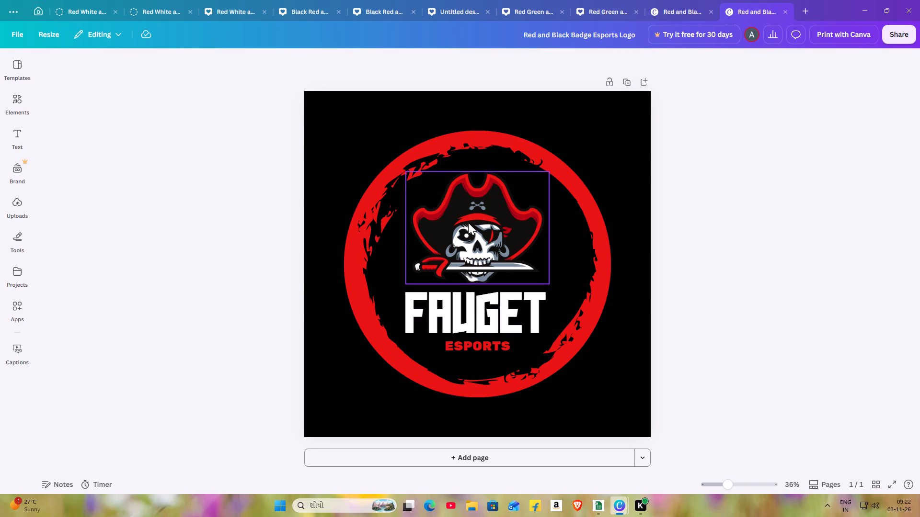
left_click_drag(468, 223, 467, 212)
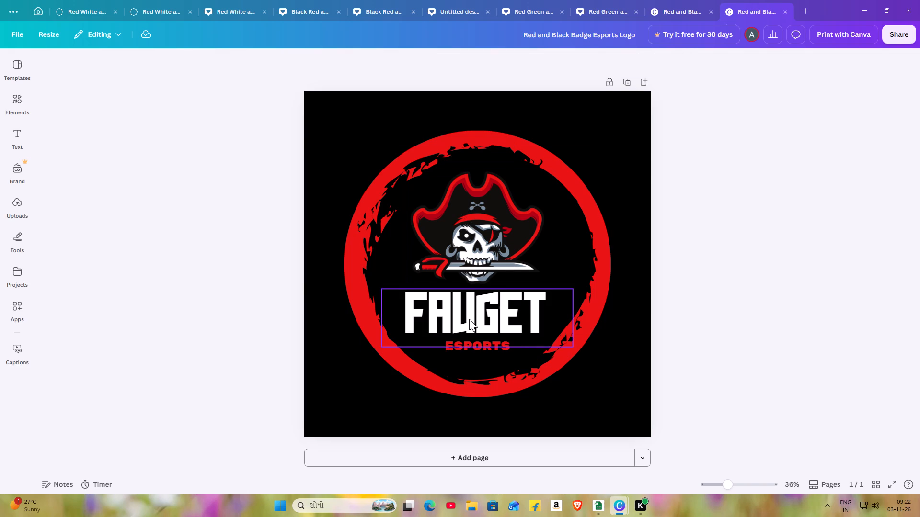
Replace the FAUGET title text with "A1 EDIT".
double_click(469, 319)
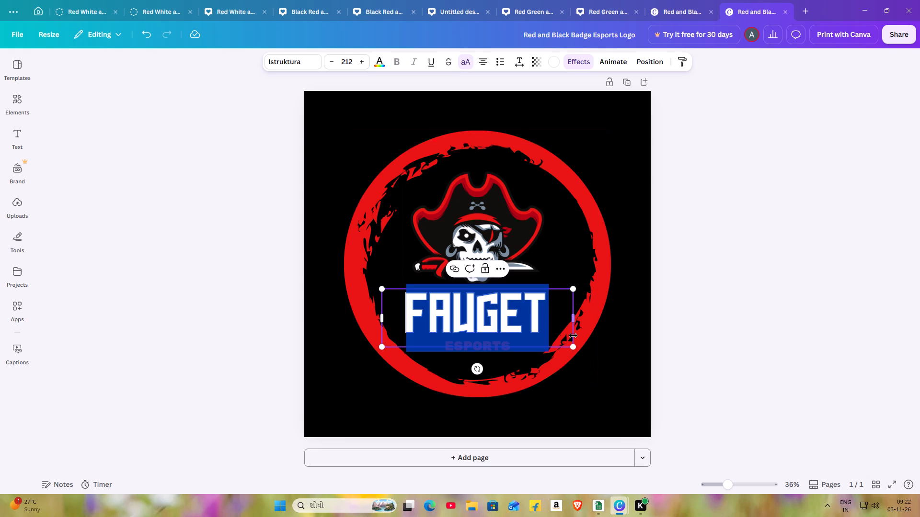
left_click(556, 320)
key("BackSpace")
key("BackSpace")
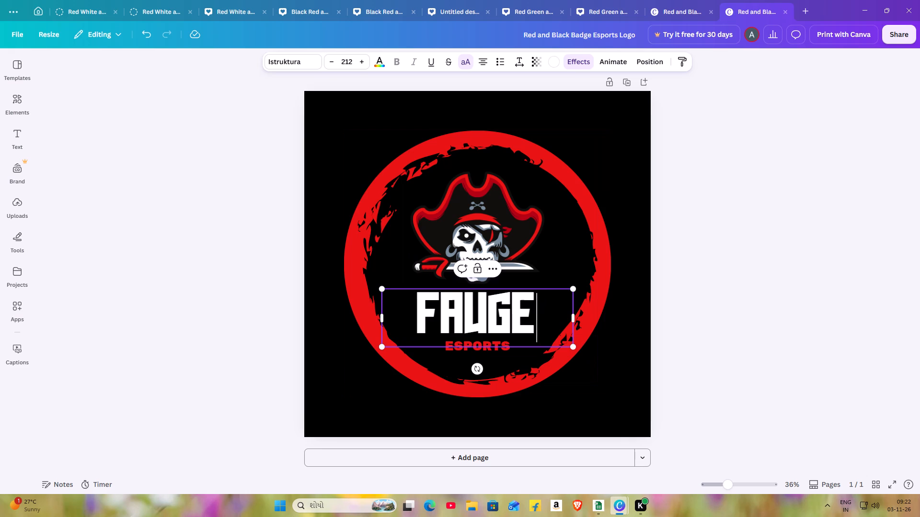
key("BackSpace")
key("BackSpace")
key("BackSpace")
key("BackSpace")
key("BackSpace")
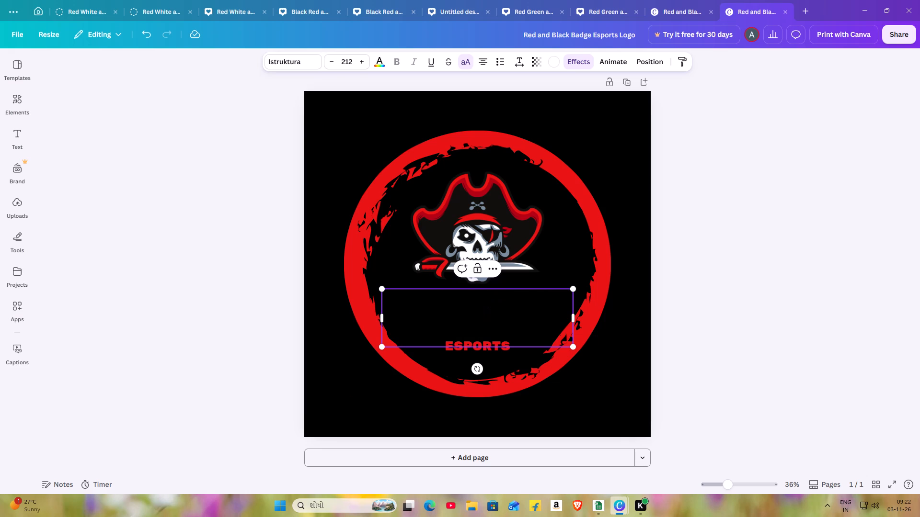
key("a")
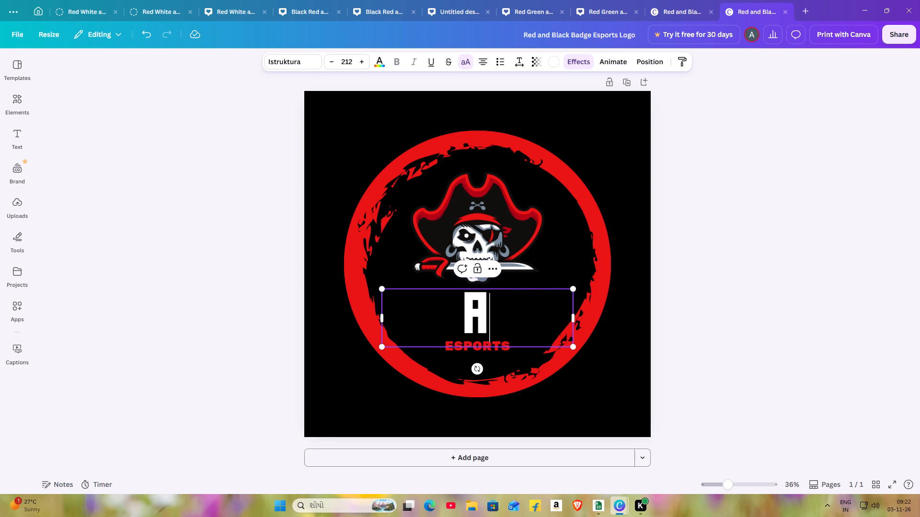
key("q")
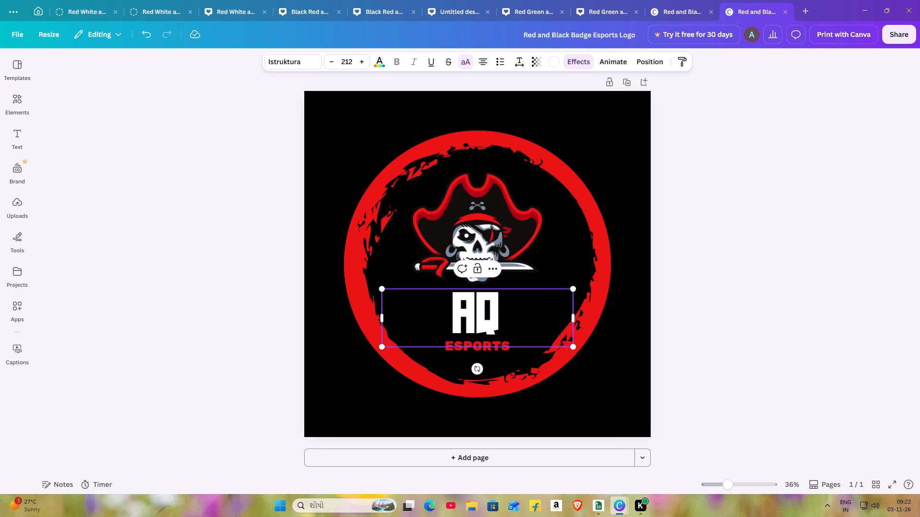
key("BackSpace")
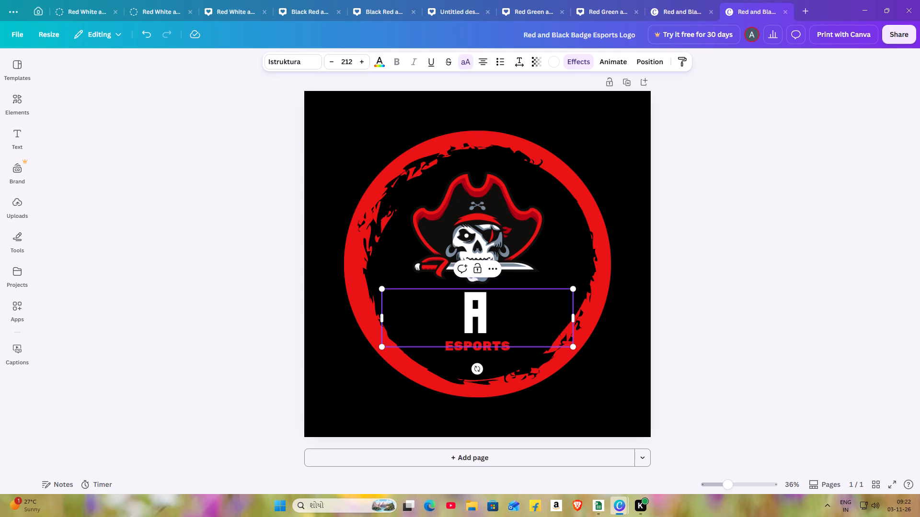
key("1")
key("space")
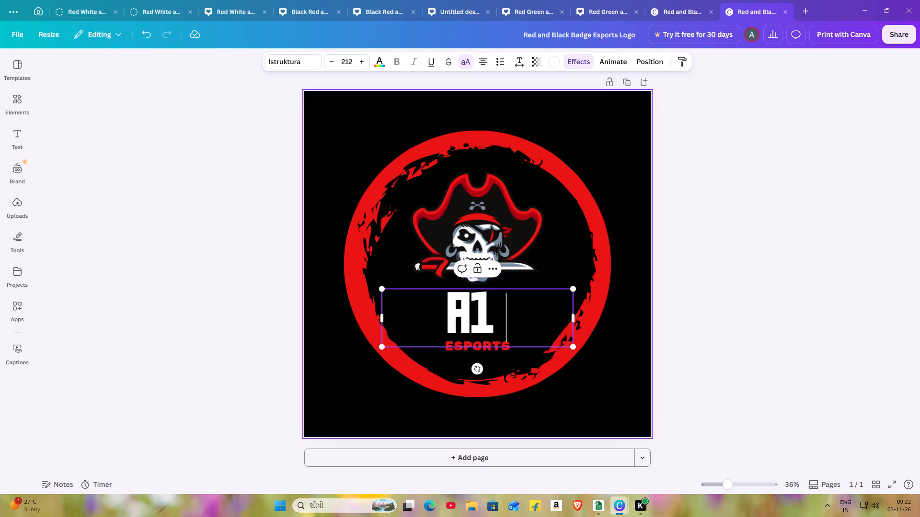
type("ed")
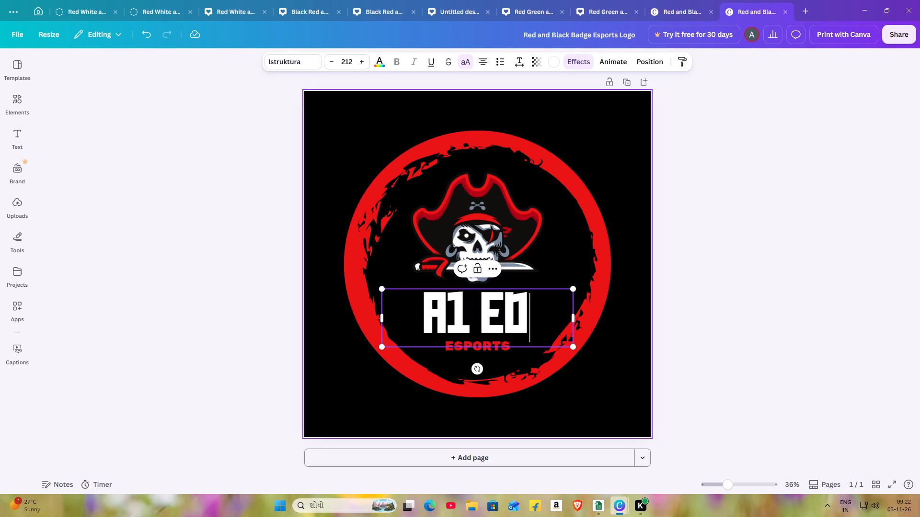
key("i")
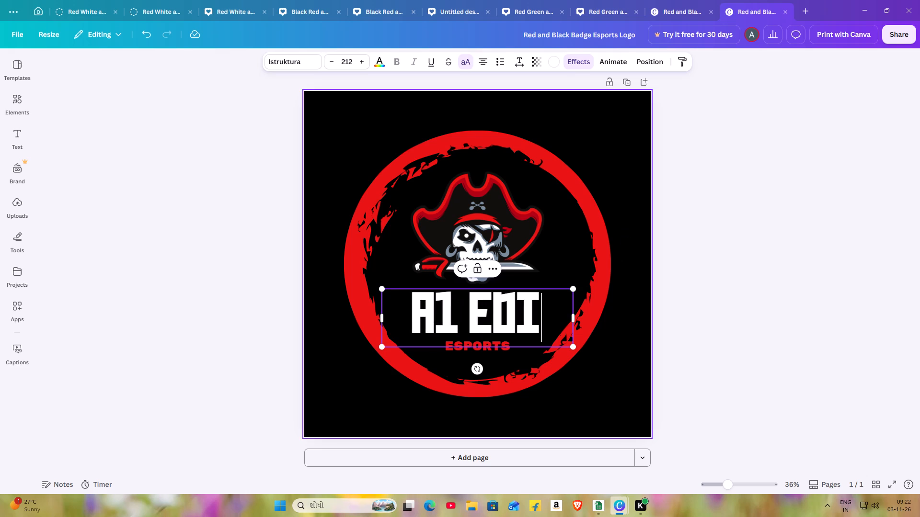
key("t")
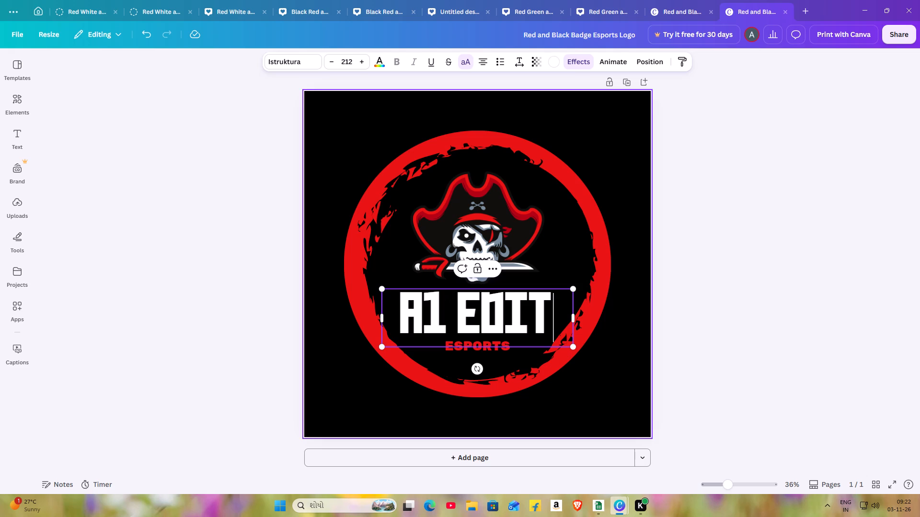
double_click(484, 355)
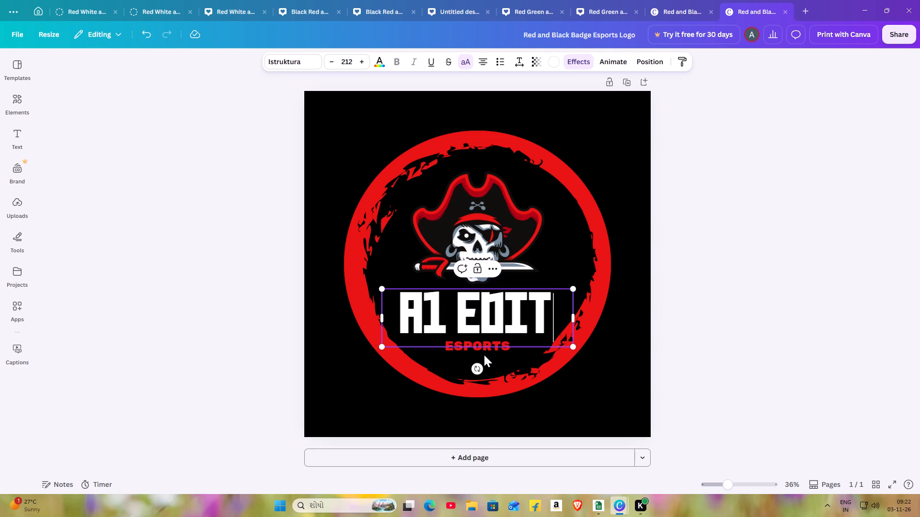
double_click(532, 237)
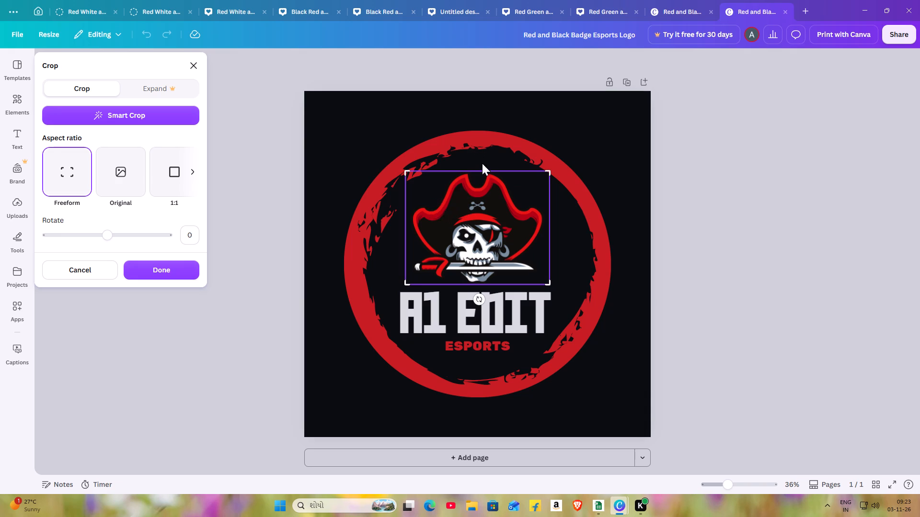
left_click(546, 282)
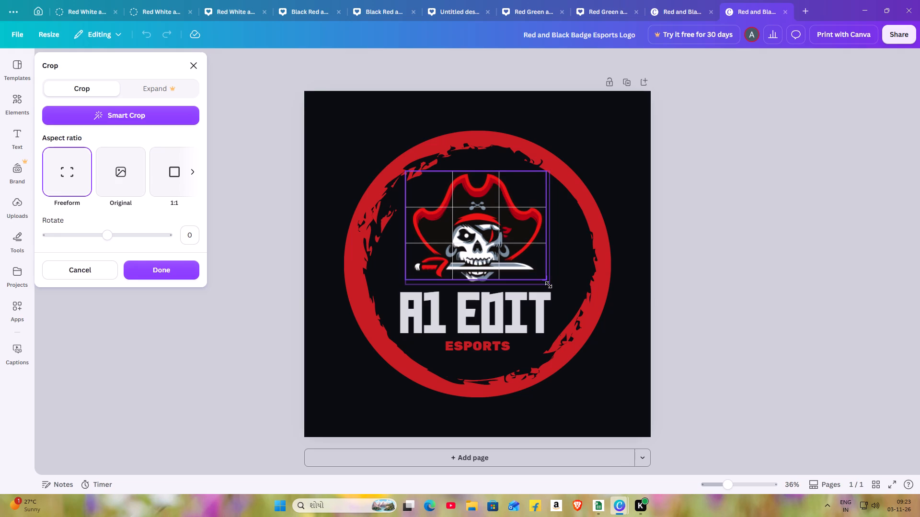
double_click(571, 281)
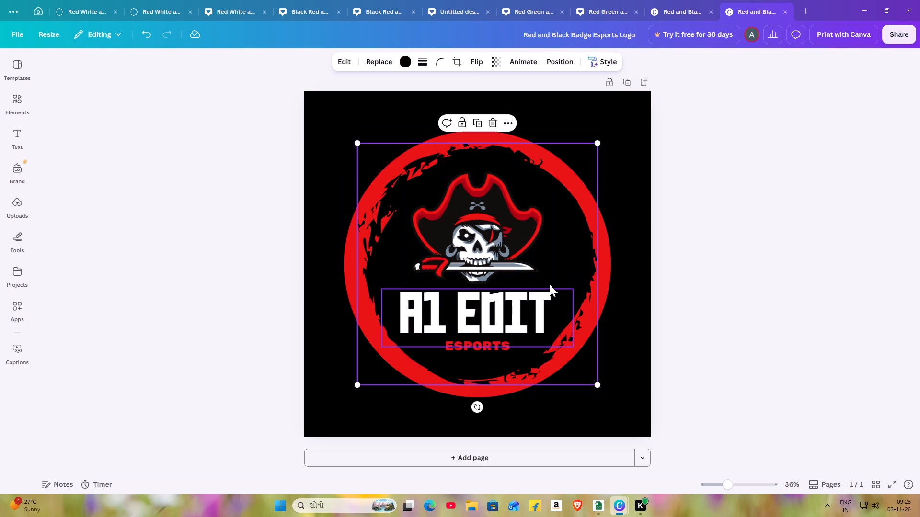
Enlarge the red circle behind the artwork and re-centre it on the page.
left_click(569, 318)
left_click(605, 322)
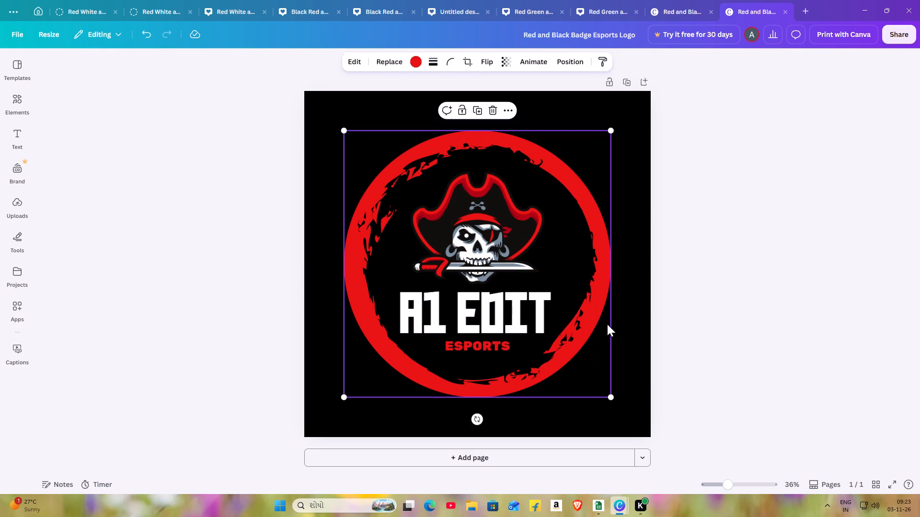
left_click_drag(609, 399, 621, 412)
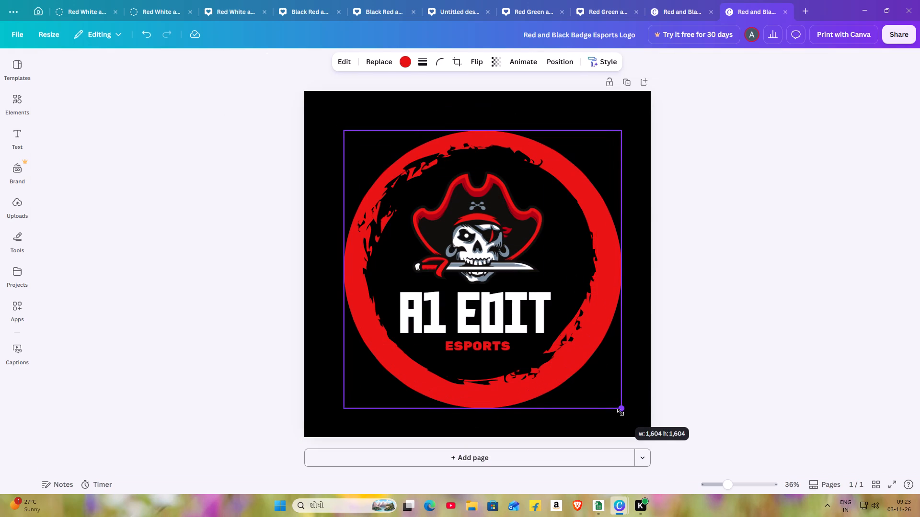
left_click_drag(621, 412, 632, 430)
left_click_drag(494, 338, 494, 337)
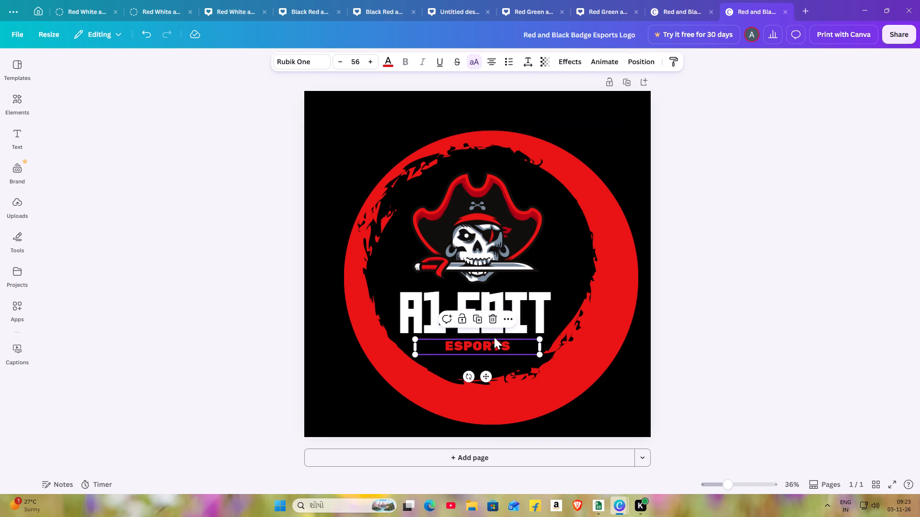
left_click_drag(494, 337, 494, 330)
left_click(611, 348)
left_click_drag(611, 348, 606, 336)
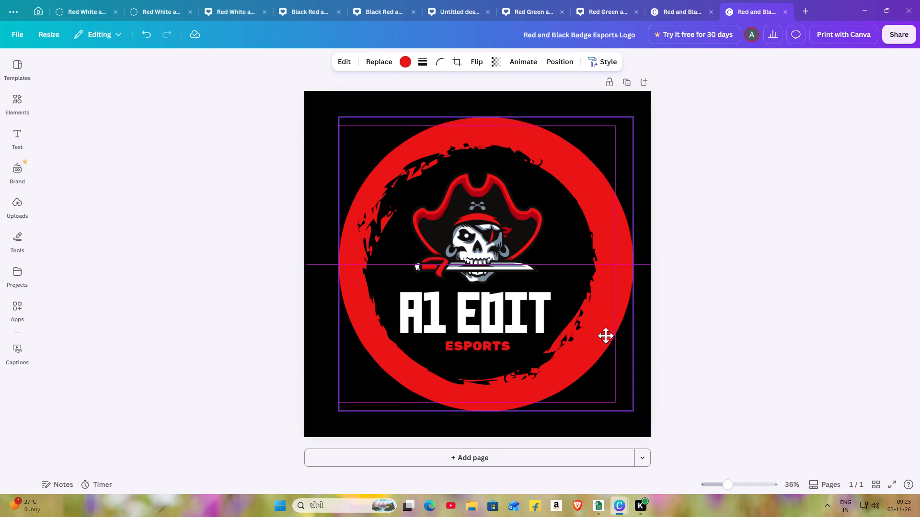
left_click_drag(606, 336, 598, 331)
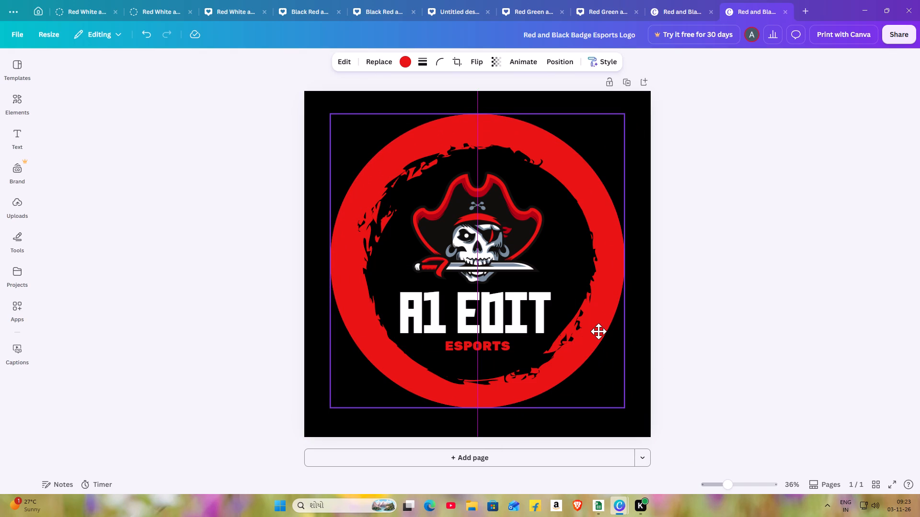
left_click_drag(598, 331, 600, 332)
left_click(600, 332)
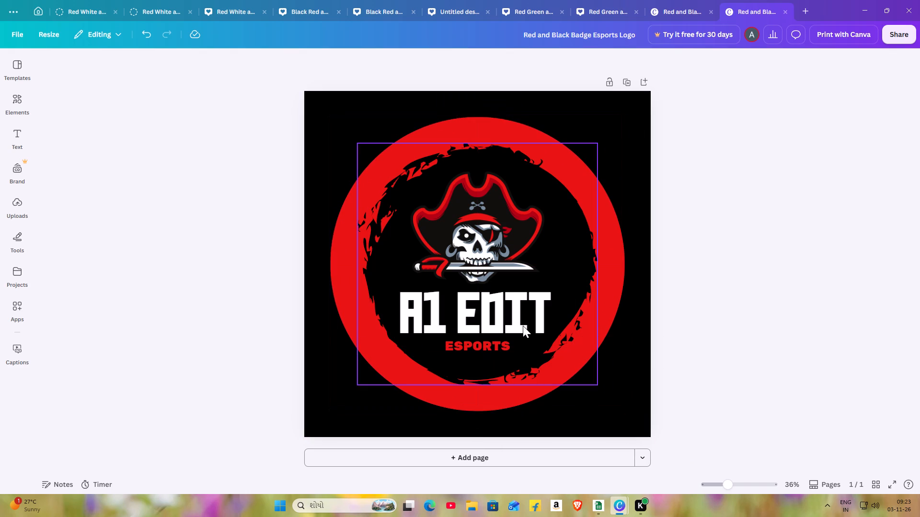
Enlarge the black brush circle within its crop frame so it fills more of the red circle.
double_click(580, 247)
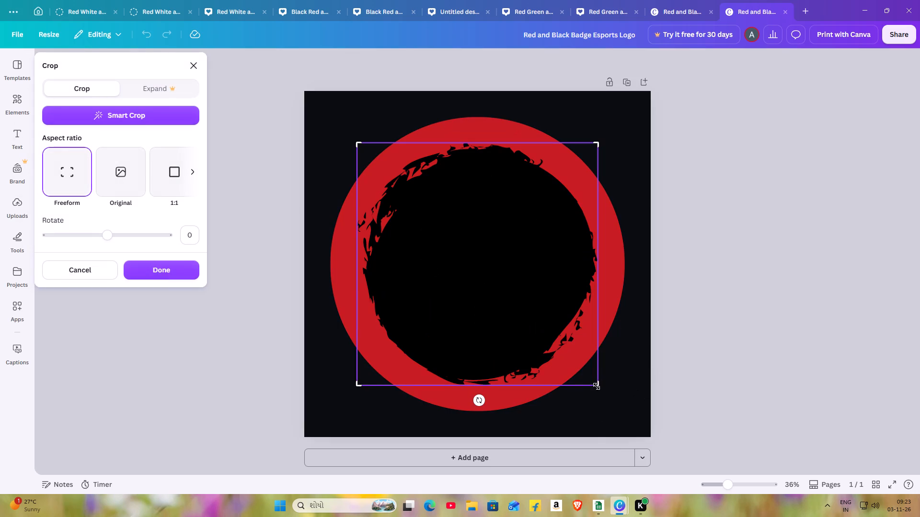
left_click_drag(604, 383, 621, 398)
left_click(621, 398)
Move the A1 EDIT text slightly up, away from the ESPORTS line.
left_click_drag(509, 312, 508, 305)
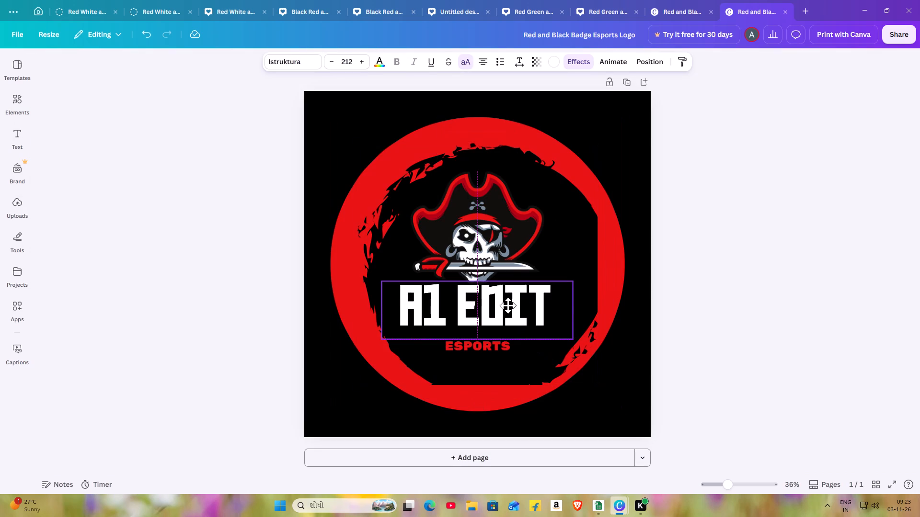
left_click_drag(508, 305, 507, 305)
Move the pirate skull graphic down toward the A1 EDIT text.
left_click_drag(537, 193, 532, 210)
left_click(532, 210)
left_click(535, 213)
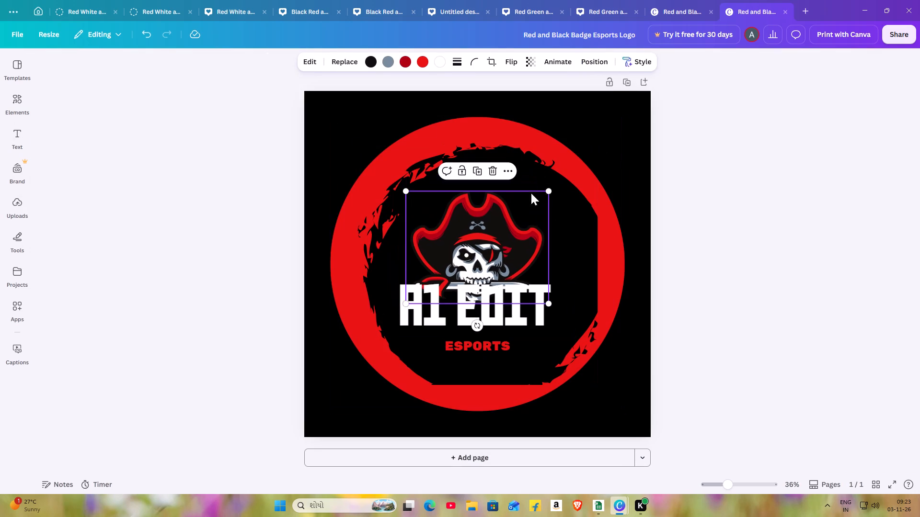
Shift the black brush circle slightly up and to the left inside the red circle.
left_click_drag(523, 166, 518, 158)
left_click(587, 252)
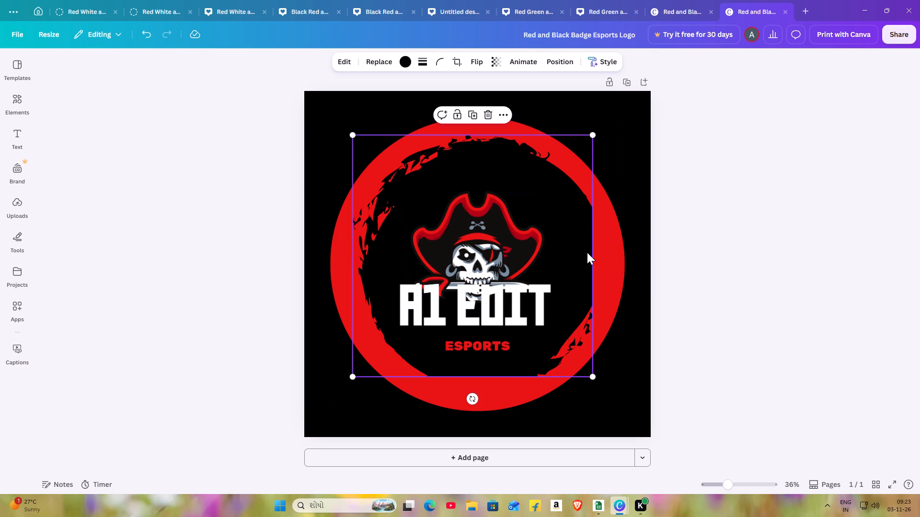
triple_click(587, 252)
left_click(587, 252)
left_click(586, 252)
left_click_drag(587, 254, 598, 258)
left_click(598, 258)
left_click_drag(598, 258, 608, 260)
left_click(608, 260)
Extend the crop frame of the black brush circle to include its cut-off right and lower edges.
double_click(579, 256)
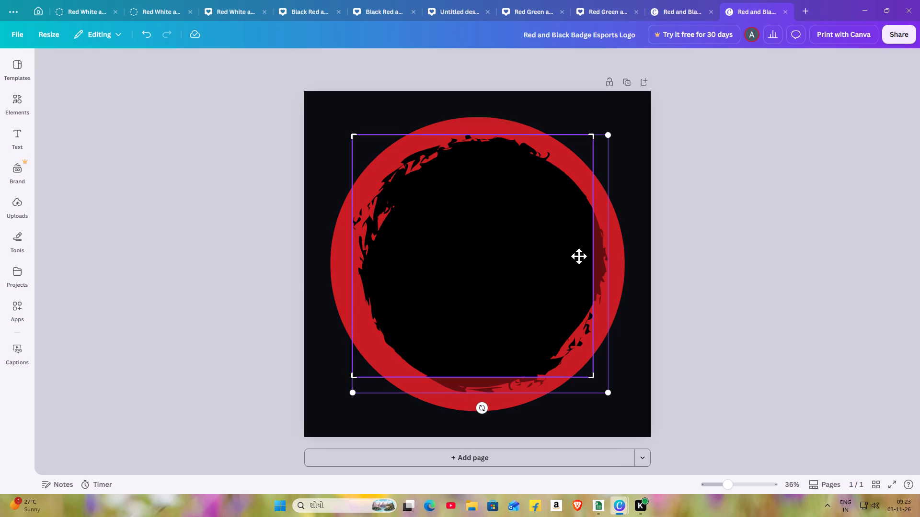
double_click(86, 175)
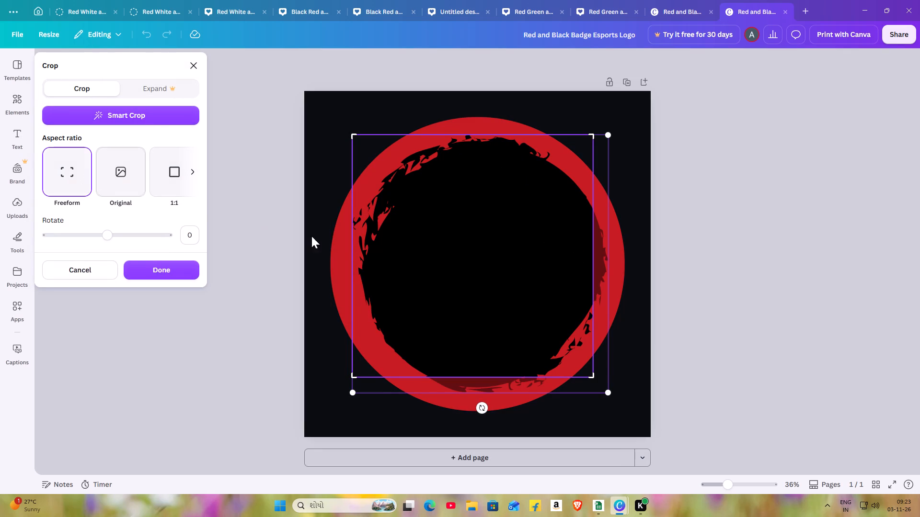
left_click_drag(594, 380, 610, 397)
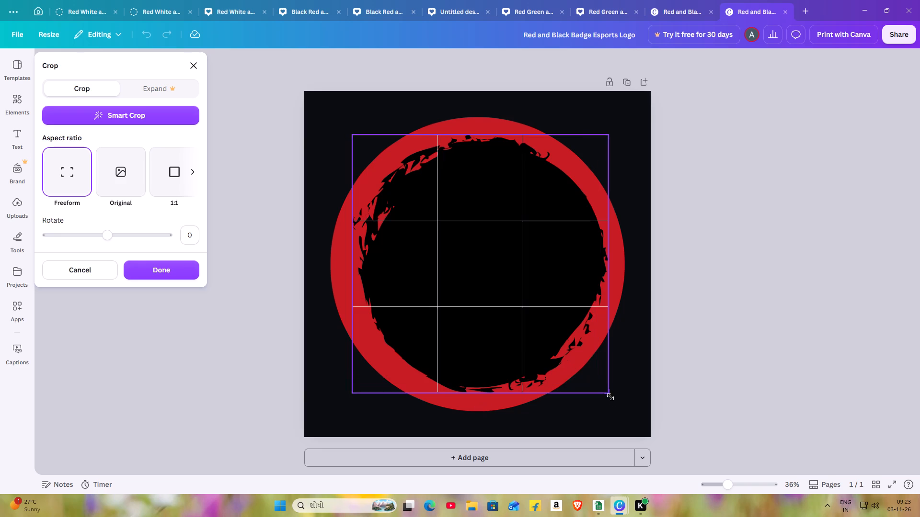
left_click_drag(610, 397, 613, 401)
left_click(631, 371)
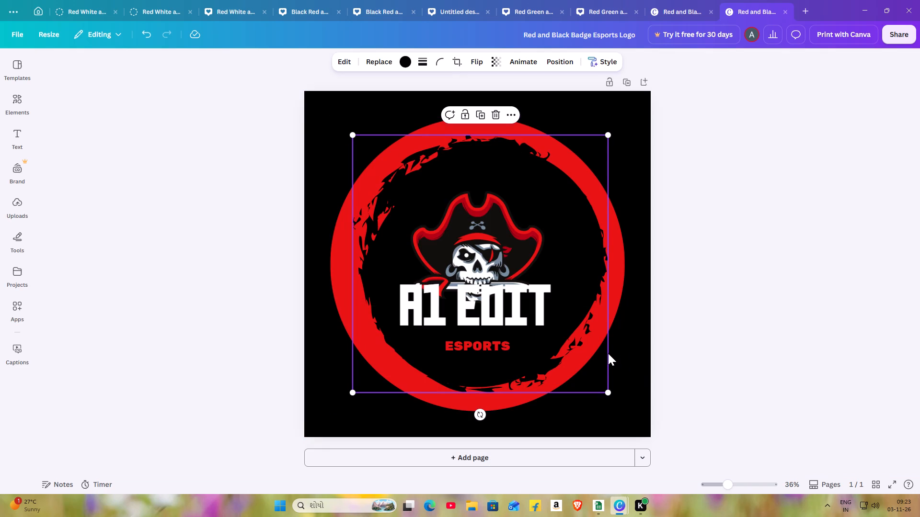
left_click(669, 312)
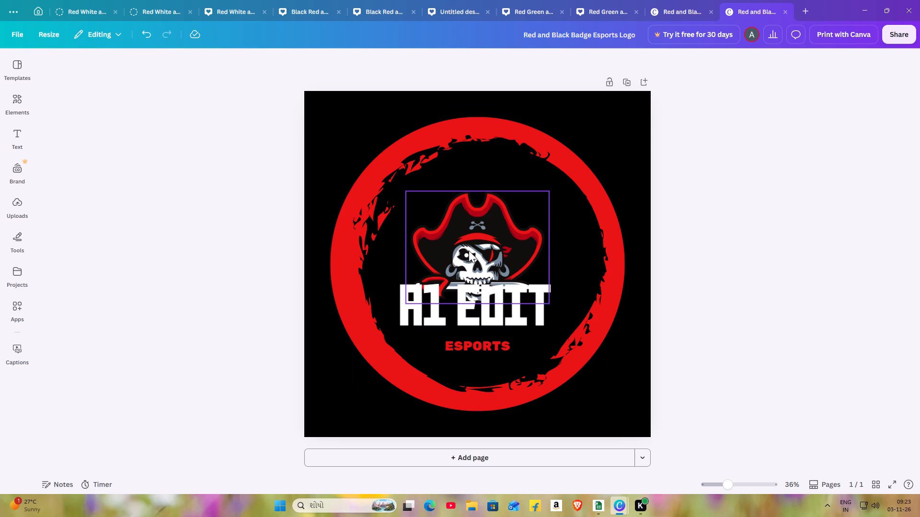
Shrink the pirate skull graphic and place it near the circle's centre line, clear above the A1 EDIT text.
left_click_drag(465, 235, 450, 207)
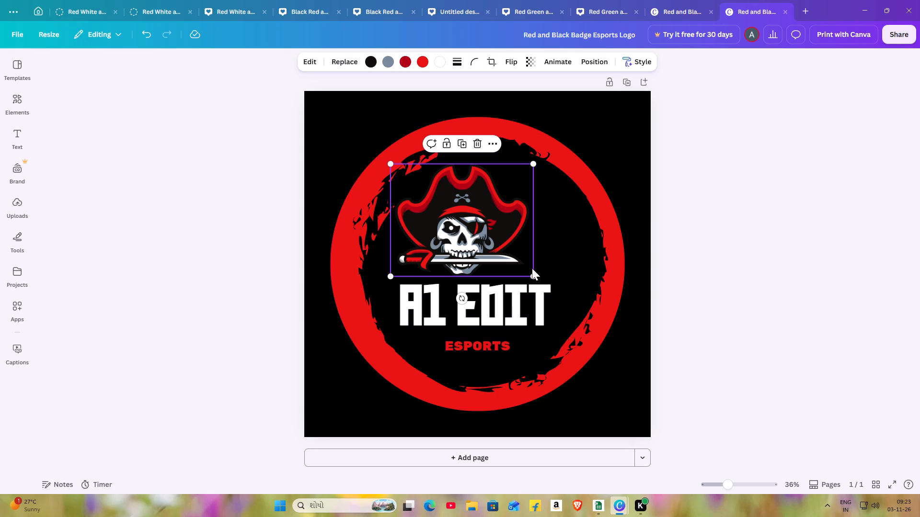
left_click_drag(529, 271, 520, 258)
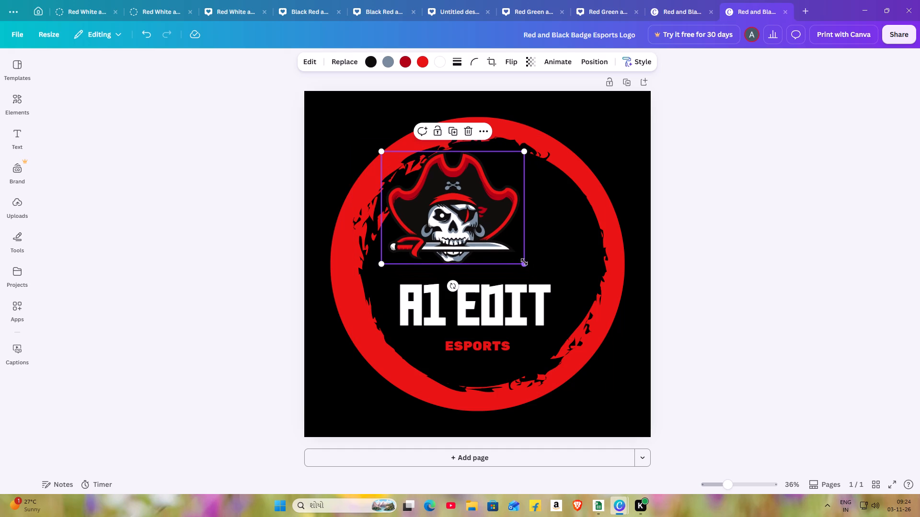
left_click_drag(524, 262, 506, 246)
left_click_drag(410, 211, 427, 215)
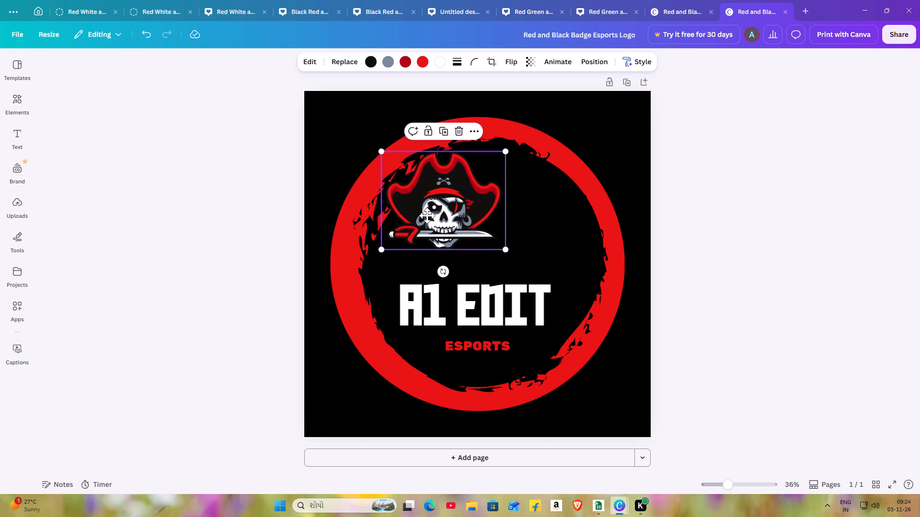
left_click_drag(427, 215, 446, 224)
left_click(446, 224)
Move the A1 EDIT text up and slightly right so it sits just below the pirate skull.
left_click_drag(445, 315, 446, 315)
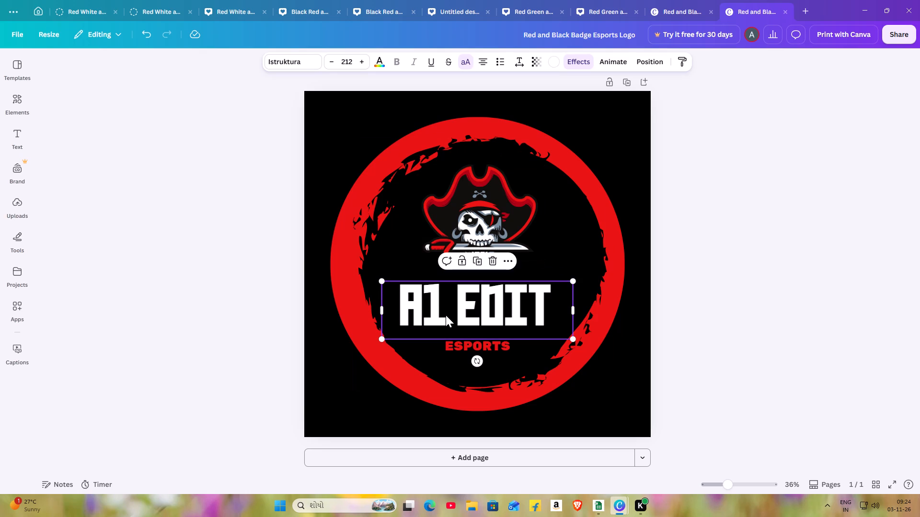
left_click_drag(446, 315, 447, 314)
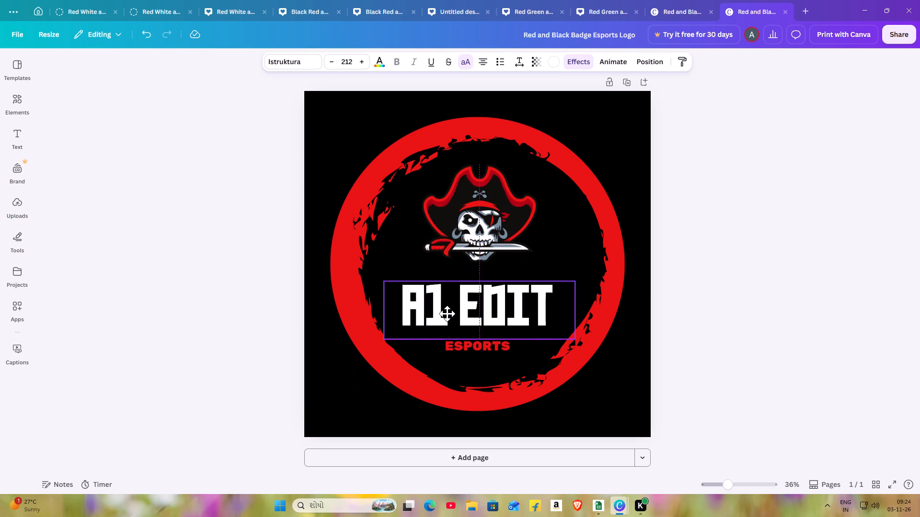
left_click_drag(447, 314, 450, 300)
left_click(450, 300)
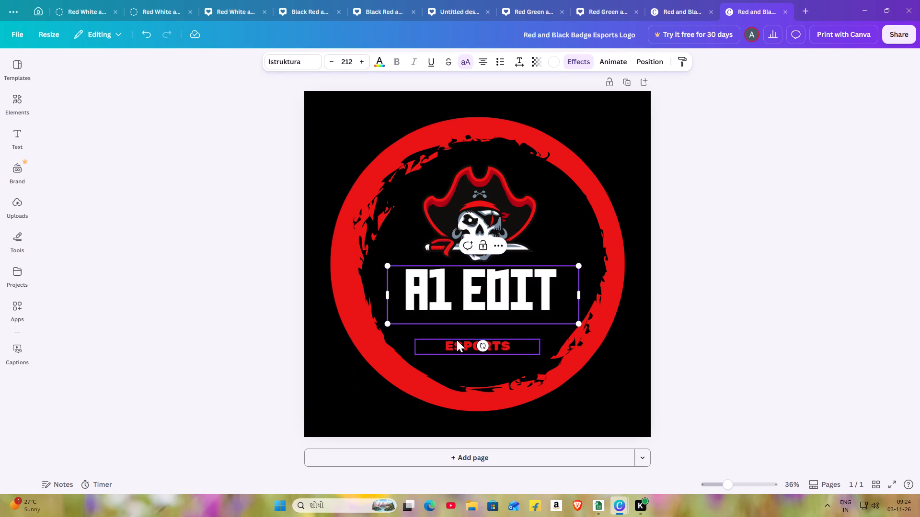
Move the ESPORTS line slightly up, closer to the A1 EDIT text.
left_click_drag(457, 340, 460, 332)
left_click(460, 332)
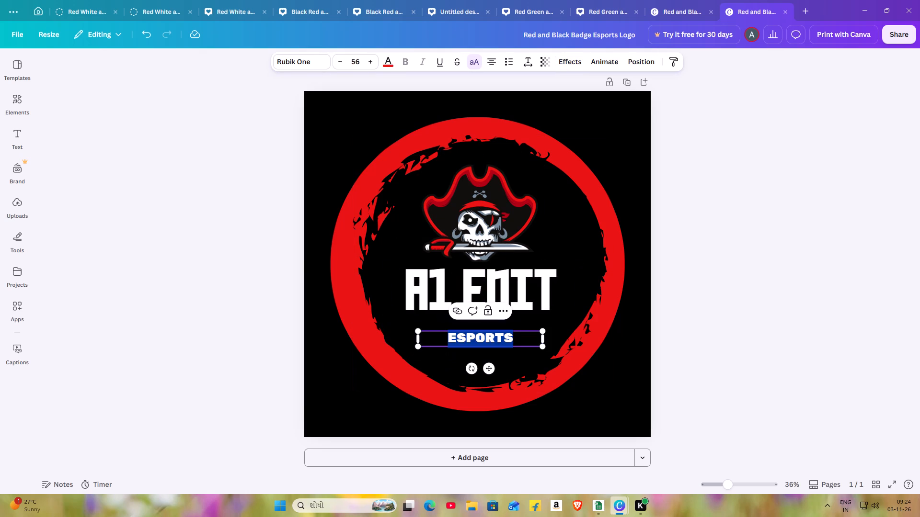
Try the Rubik One font on the A1 EDIT text, then set it to Anton.
left_click(432, 279)
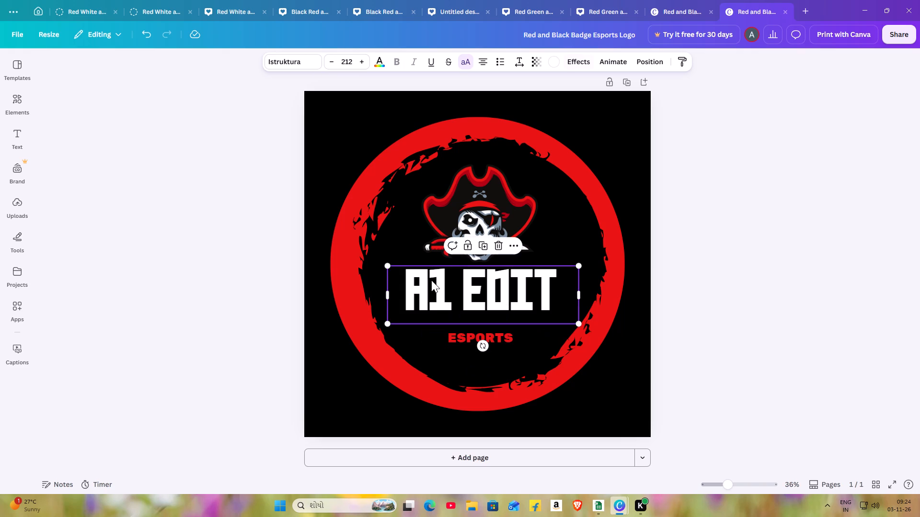
left_click(303, 64)
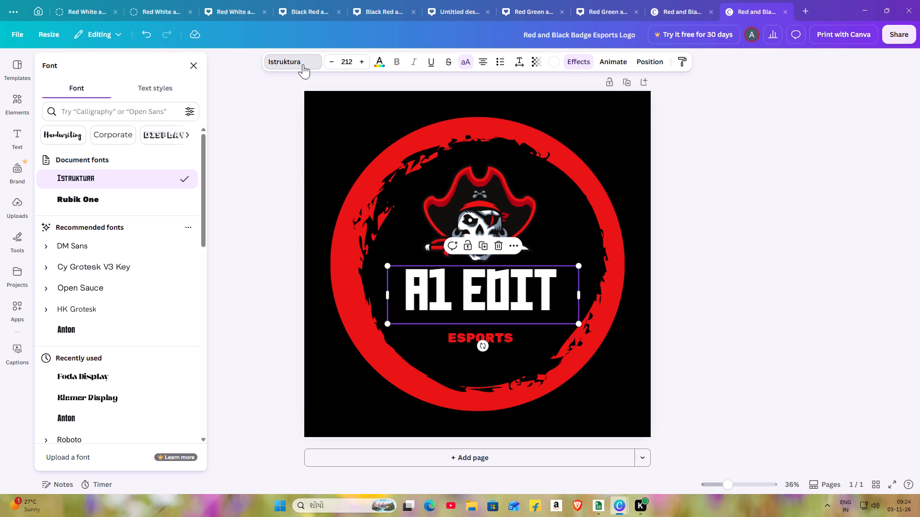
double_click(89, 201)
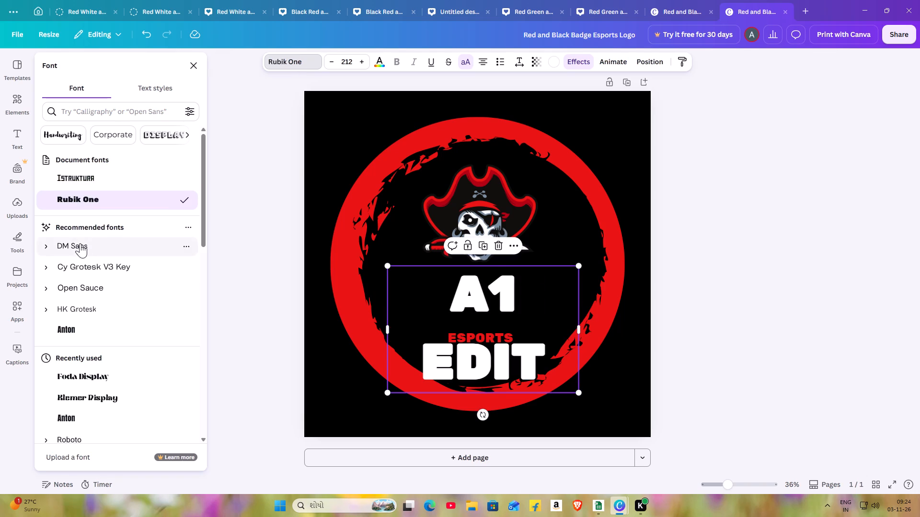
left_click(105, 340)
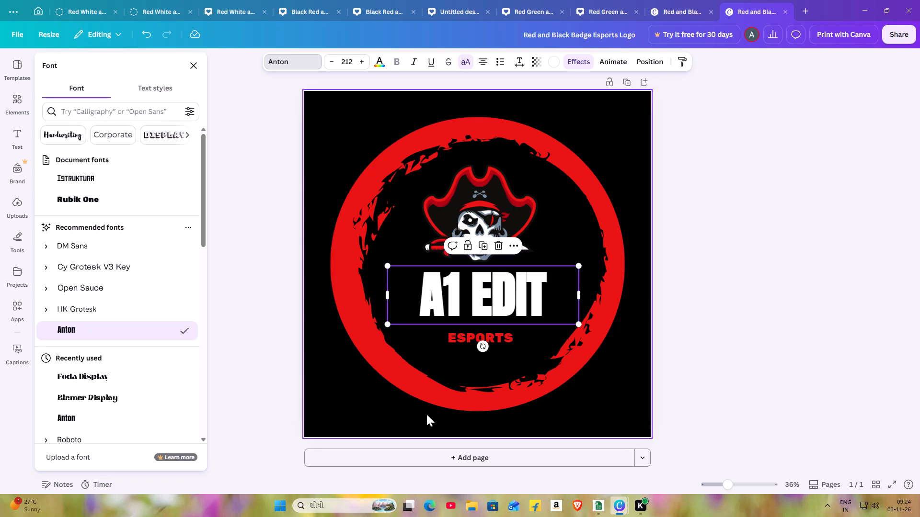
double_click(919, 354)
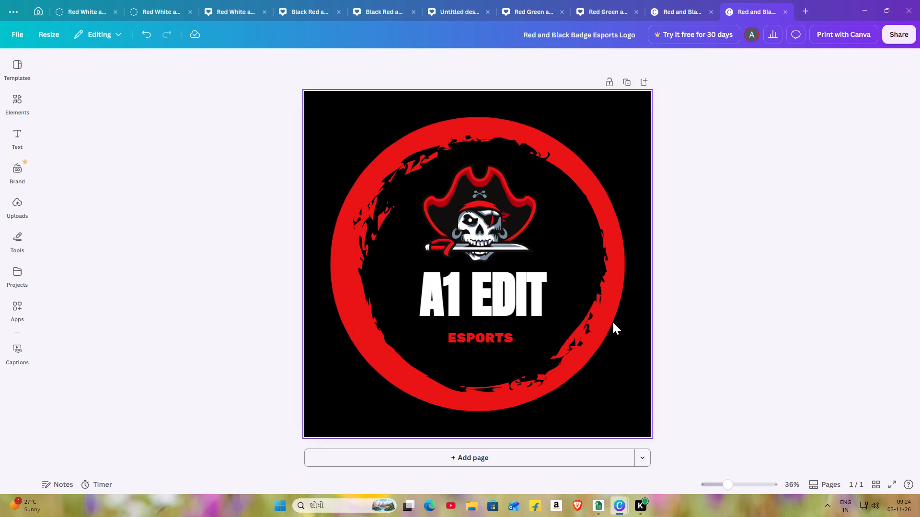
Change the ESPORTS text colour to dark blue from the default solid colours.
left_click(505, 345)
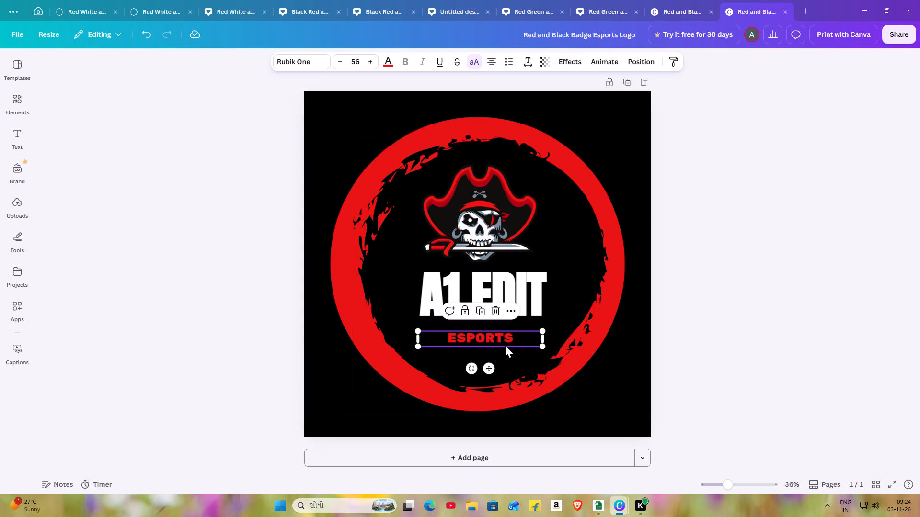
double_click(386, 64)
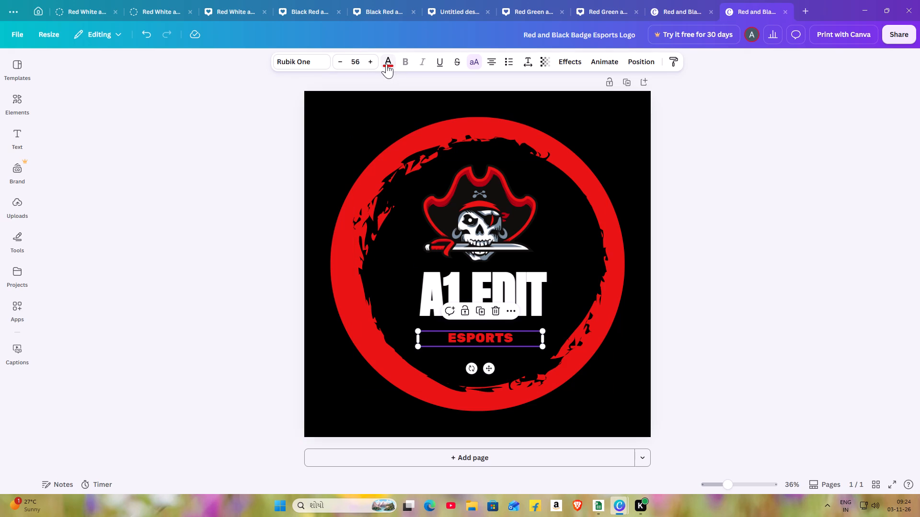
left_click(386, 64)
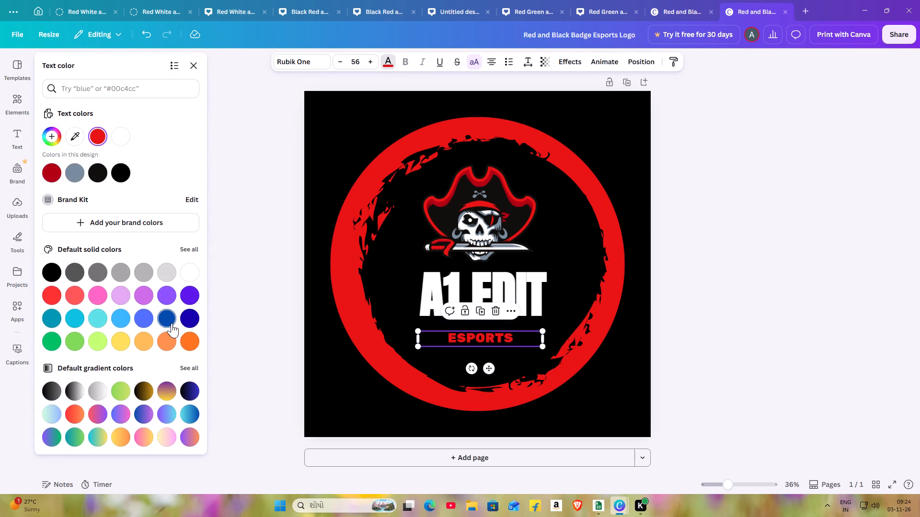
double_click(172, 323)
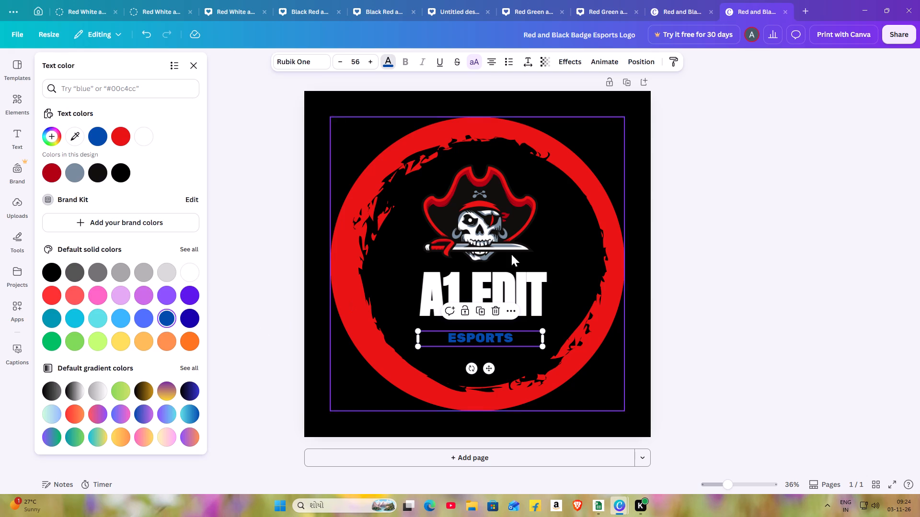
left_click(580, 226)
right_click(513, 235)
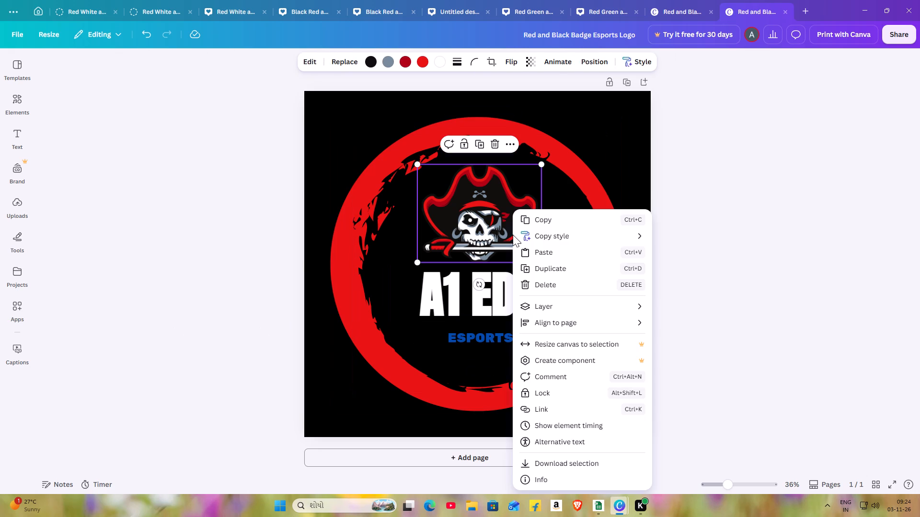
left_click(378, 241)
Colour only the word EDIT in the A1 EDIT text vivid red (#e81313).
left_click(447, 310)
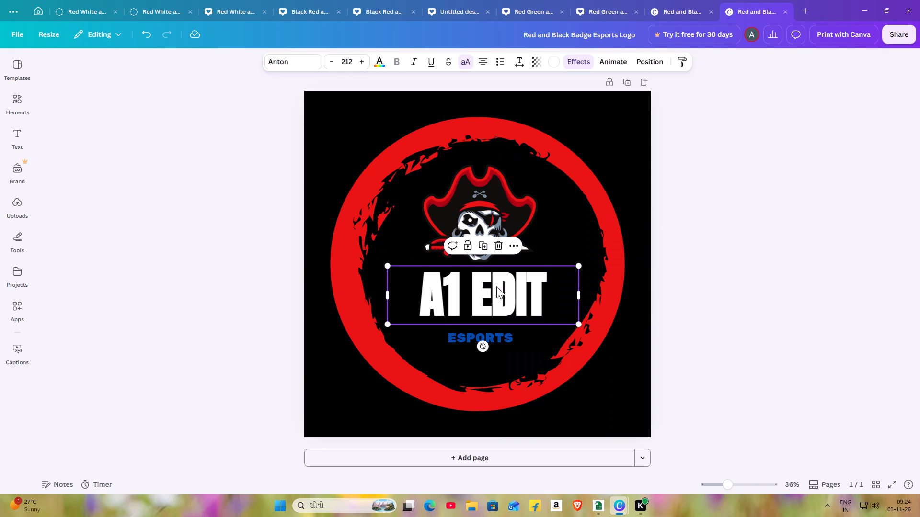
double_click(496, 286)
left_click(496, 286)
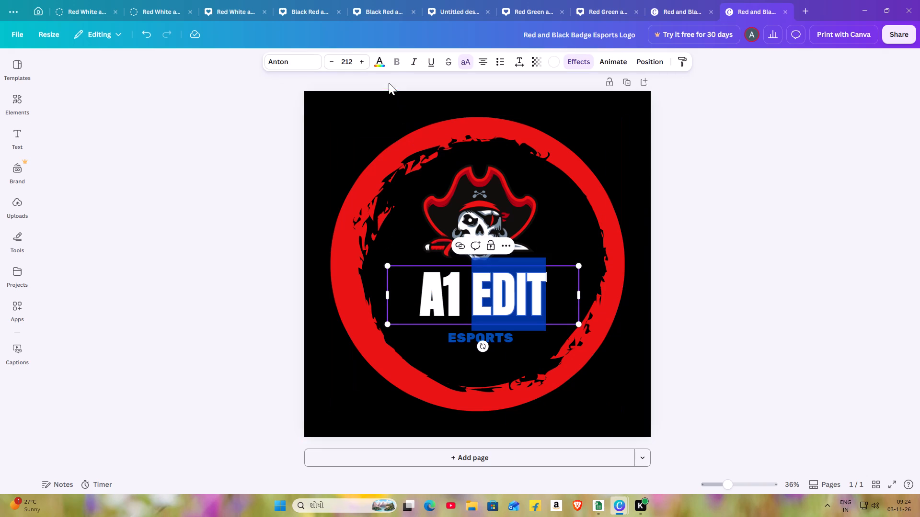
left_click(383, 67)
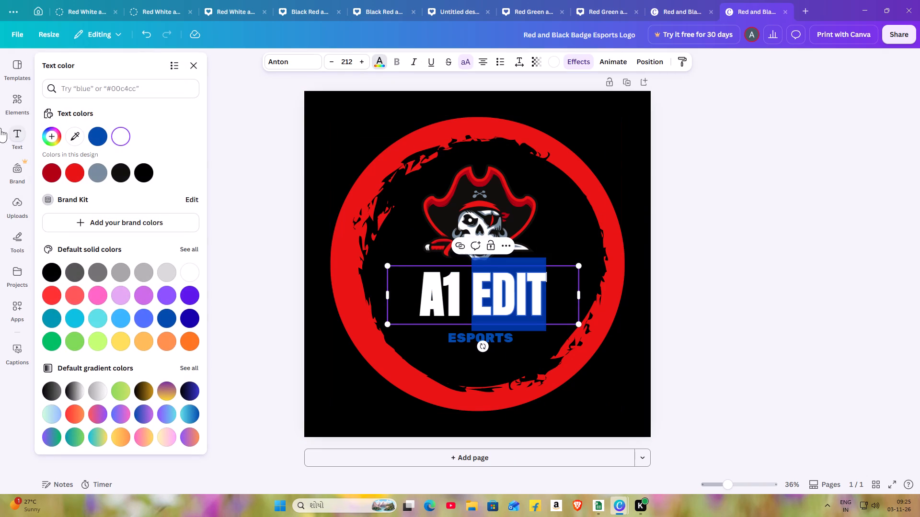
left_click(72, 173)
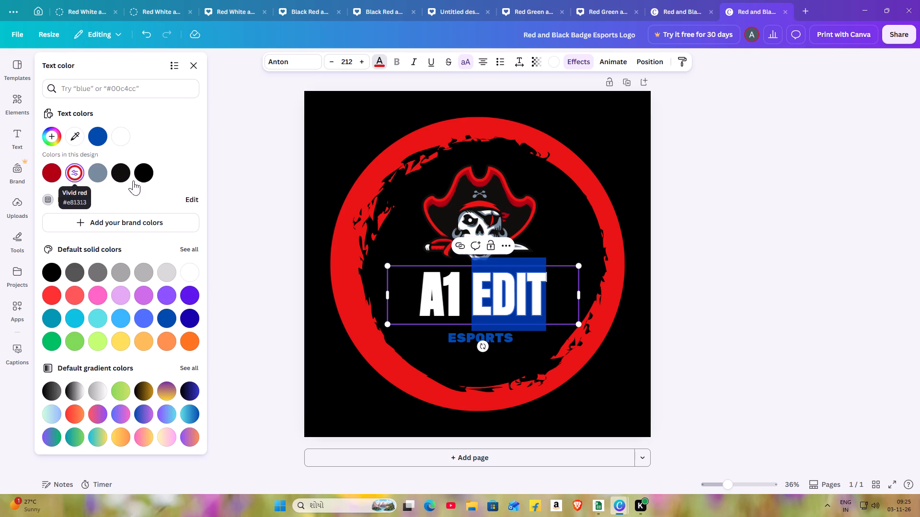
double_click(304, 156)
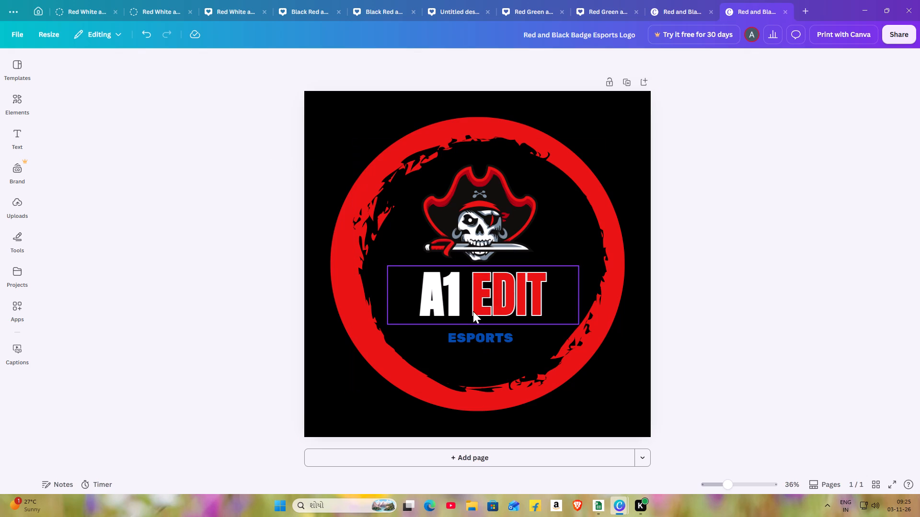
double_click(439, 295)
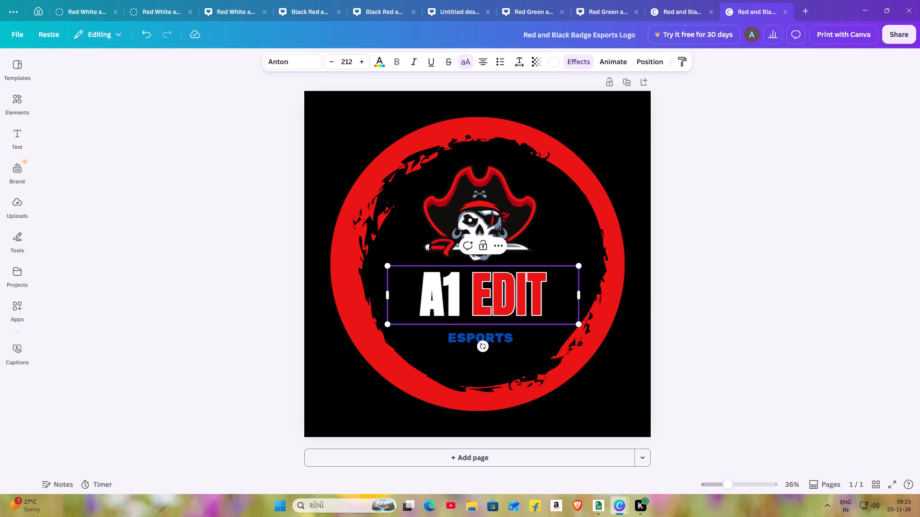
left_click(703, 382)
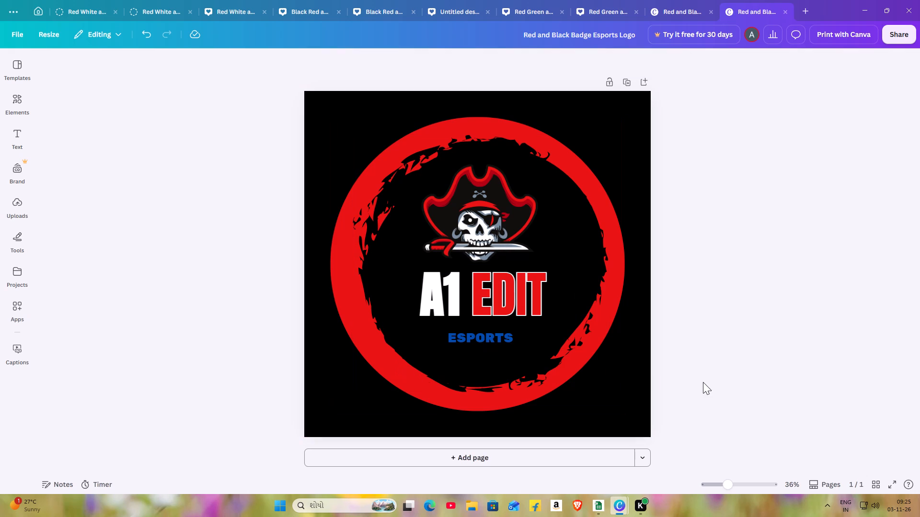
Add a second page below the logo page.
double_click(567, 462)
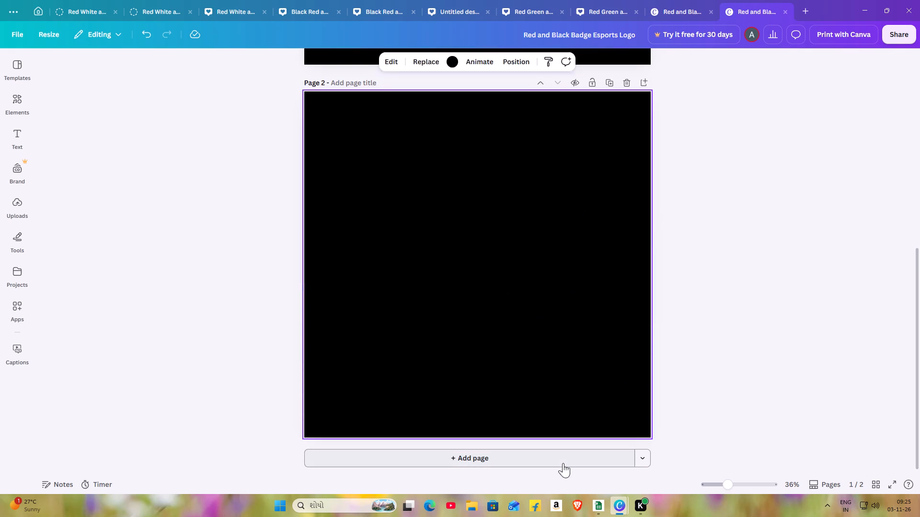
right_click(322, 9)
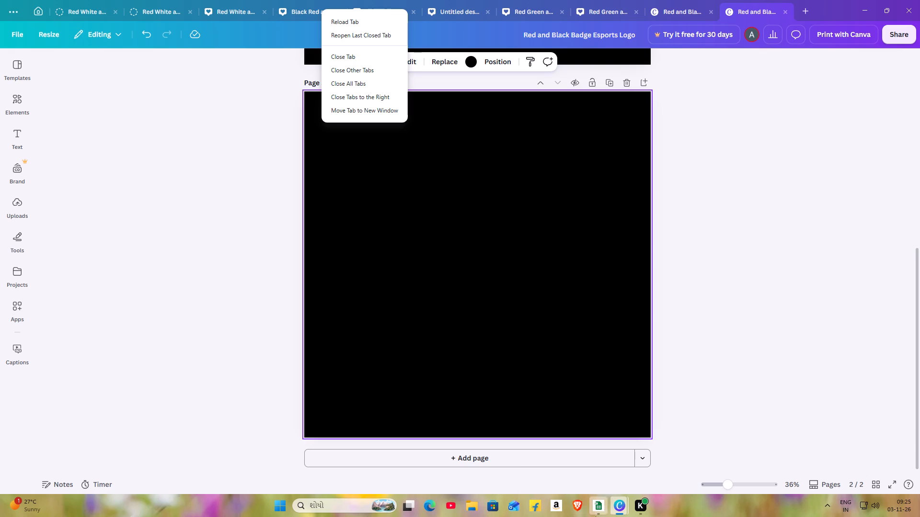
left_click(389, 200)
Insert an elbow-shaped line on page 2 with the line drawing tool.
scroll(93, 221, "up", 1)
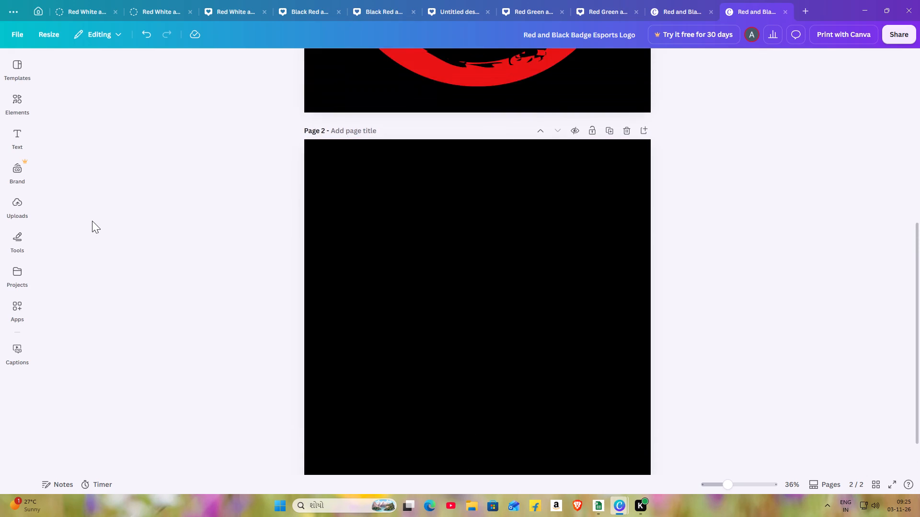
scroll(187, 195, "up", 2)
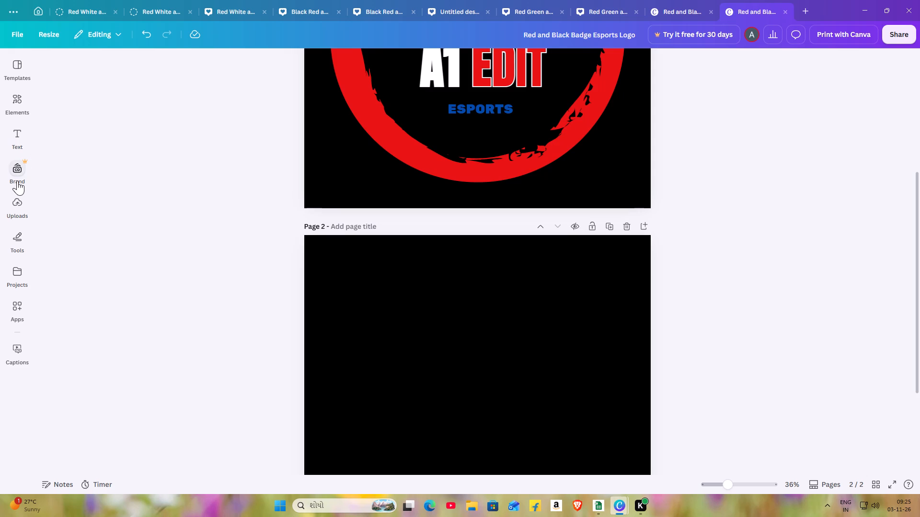
left_click(10, 241)
left_click(47, 245)
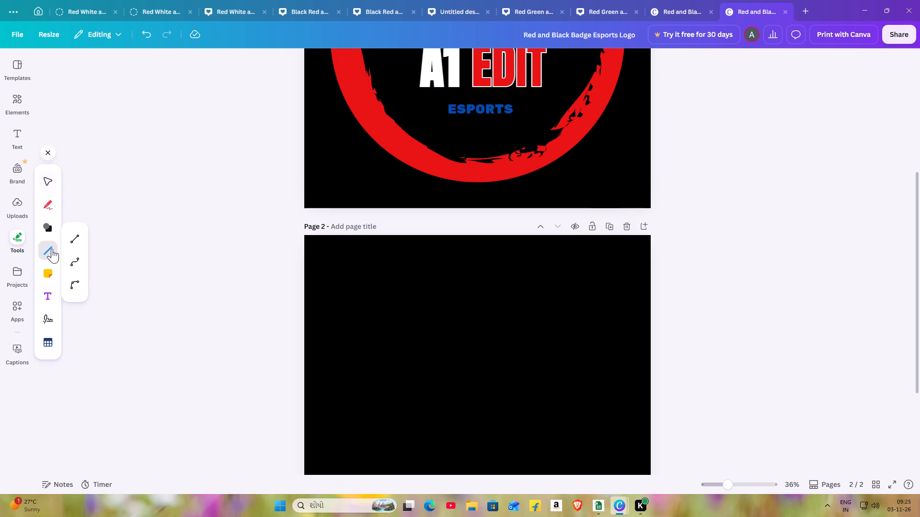
left_click(70, 260)
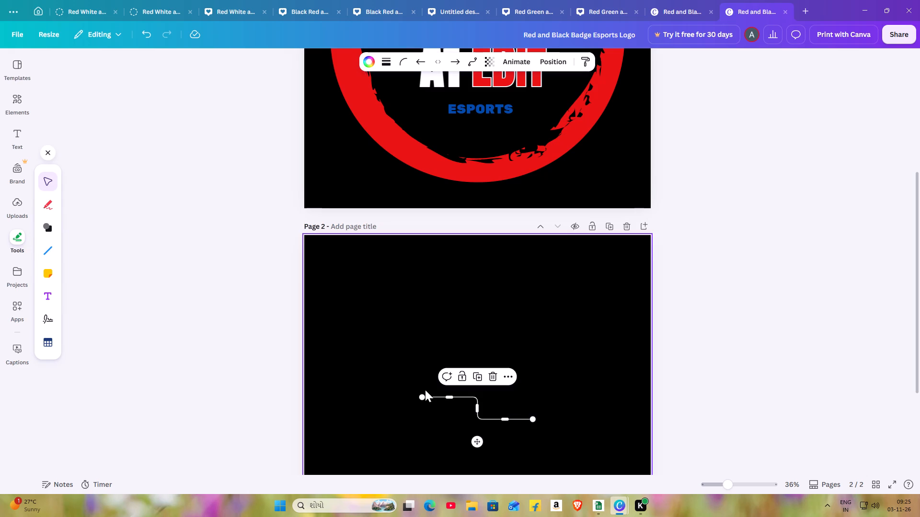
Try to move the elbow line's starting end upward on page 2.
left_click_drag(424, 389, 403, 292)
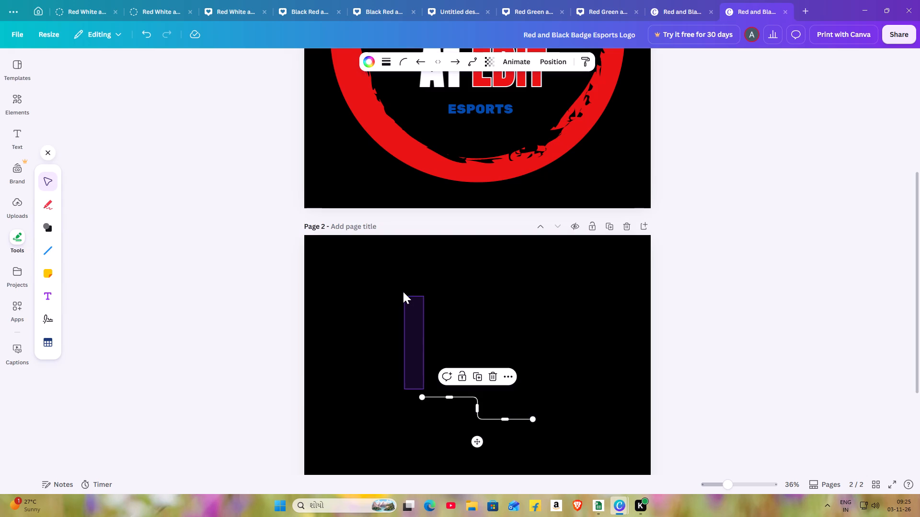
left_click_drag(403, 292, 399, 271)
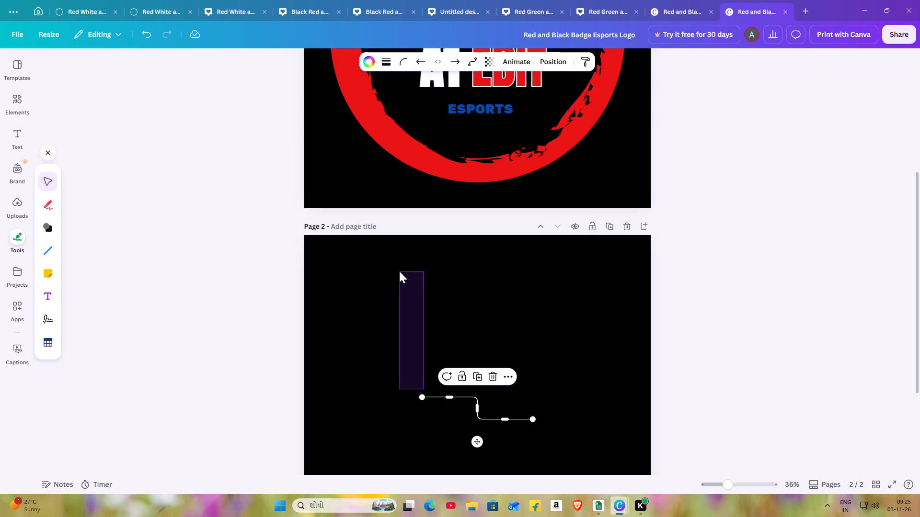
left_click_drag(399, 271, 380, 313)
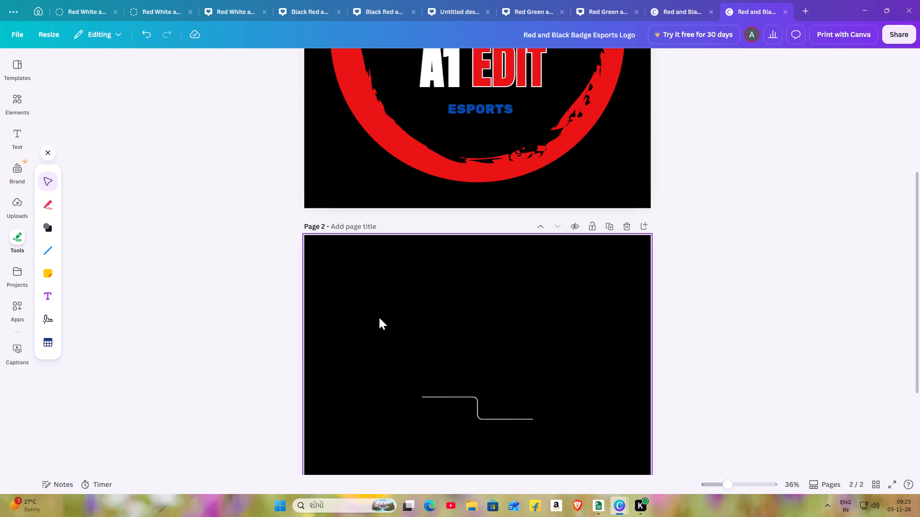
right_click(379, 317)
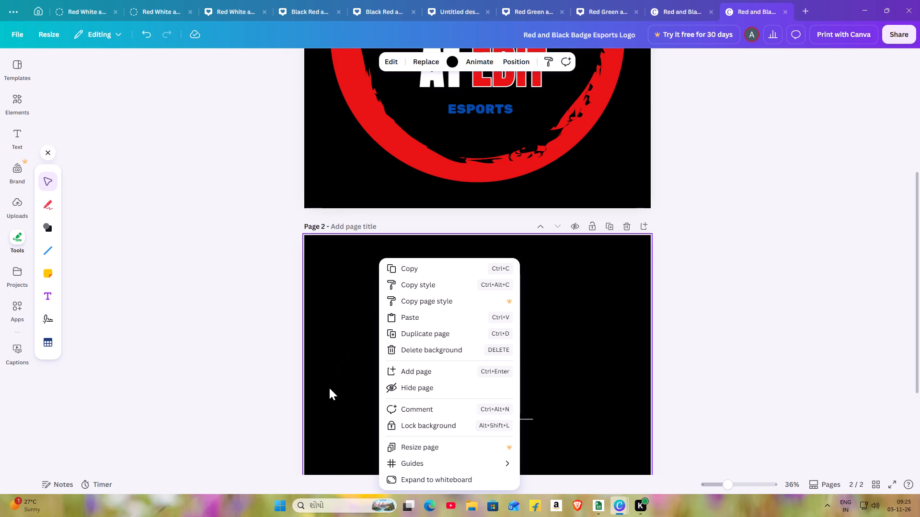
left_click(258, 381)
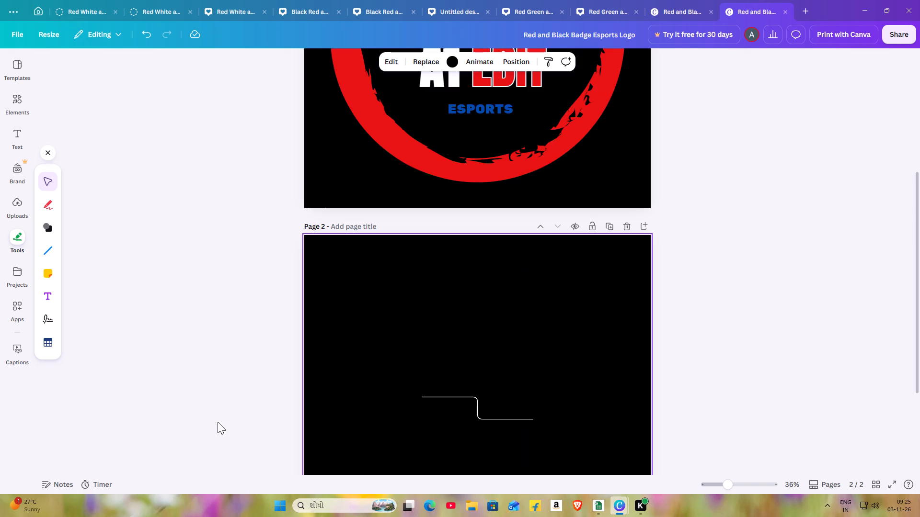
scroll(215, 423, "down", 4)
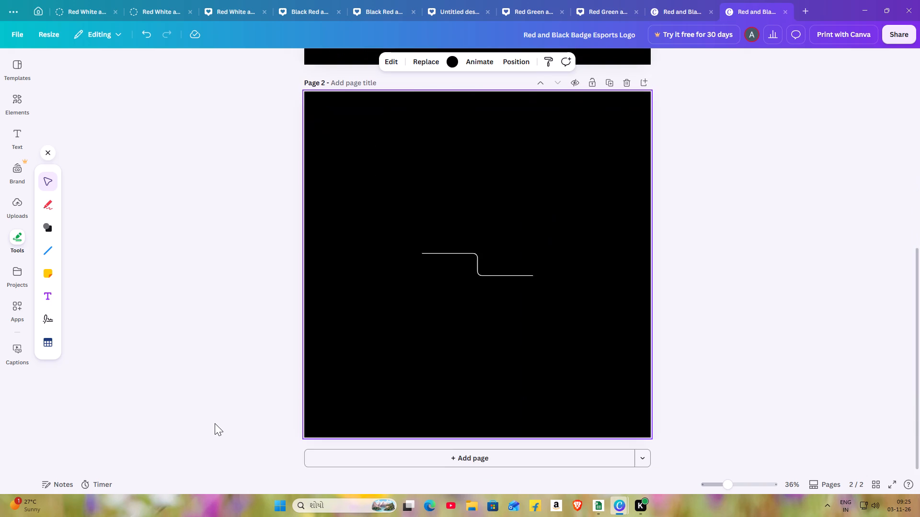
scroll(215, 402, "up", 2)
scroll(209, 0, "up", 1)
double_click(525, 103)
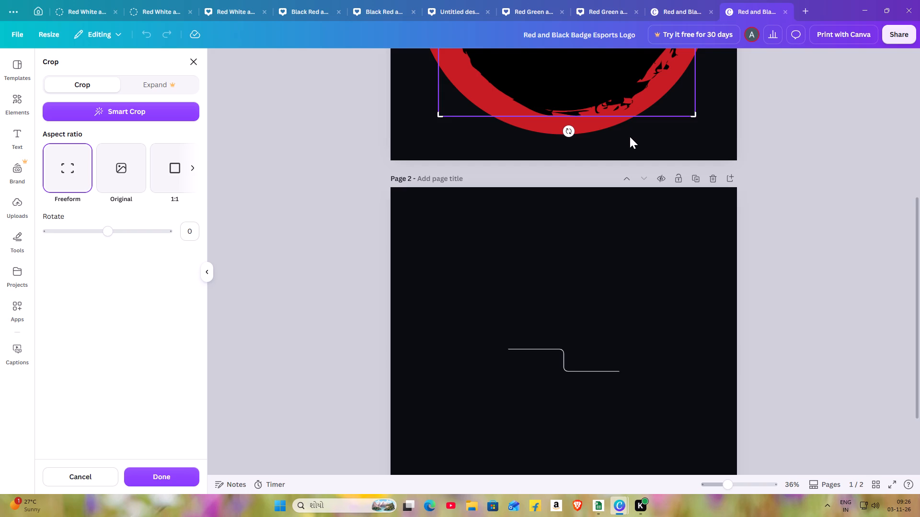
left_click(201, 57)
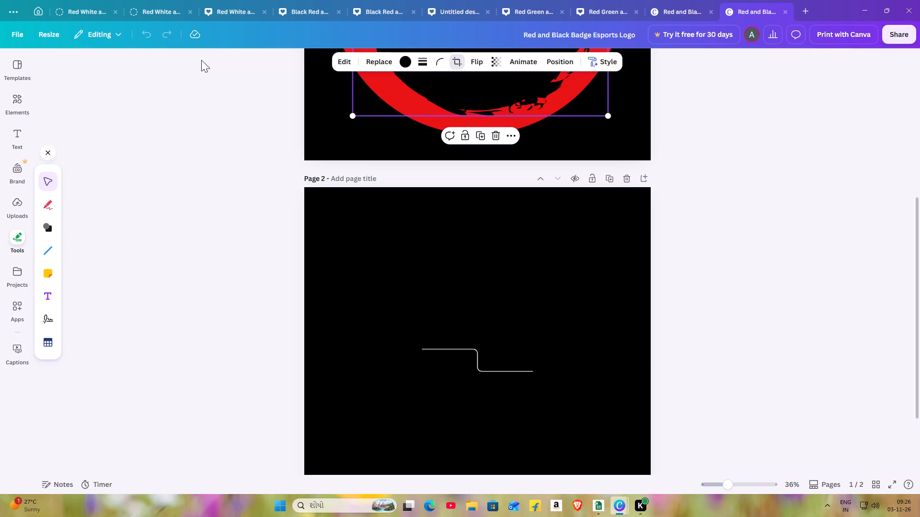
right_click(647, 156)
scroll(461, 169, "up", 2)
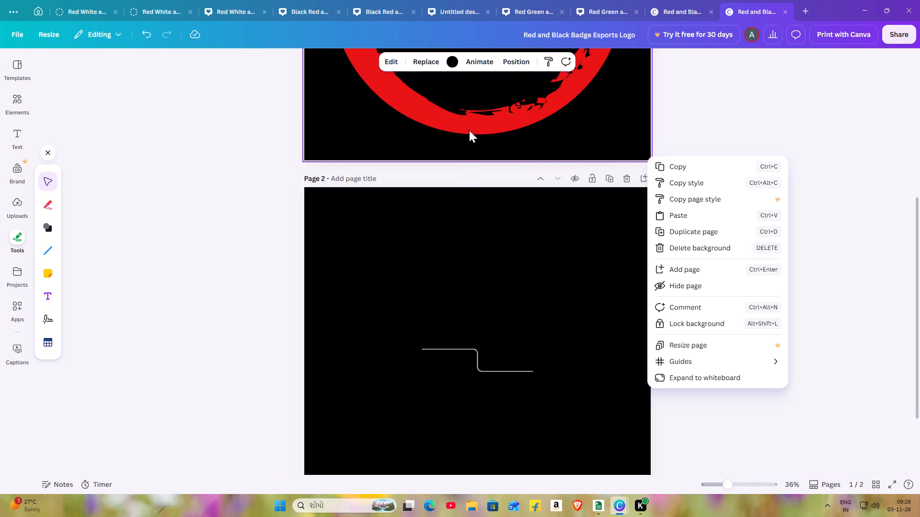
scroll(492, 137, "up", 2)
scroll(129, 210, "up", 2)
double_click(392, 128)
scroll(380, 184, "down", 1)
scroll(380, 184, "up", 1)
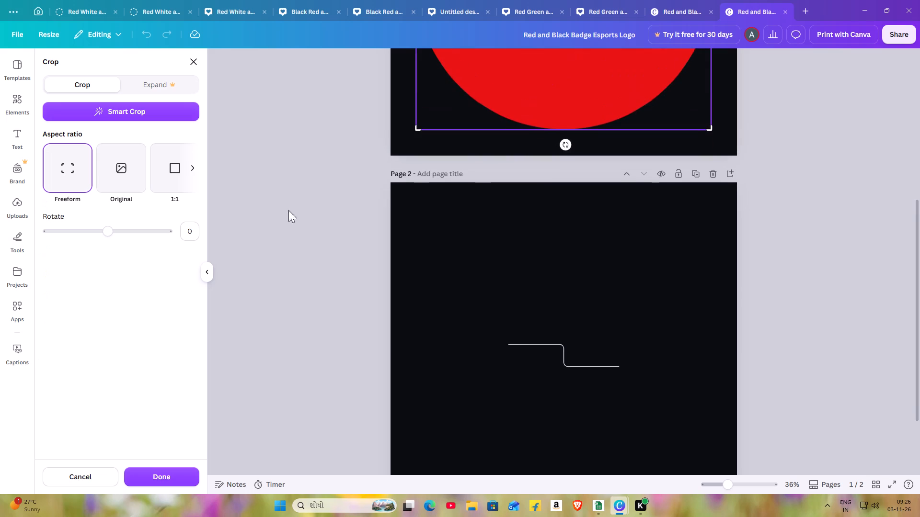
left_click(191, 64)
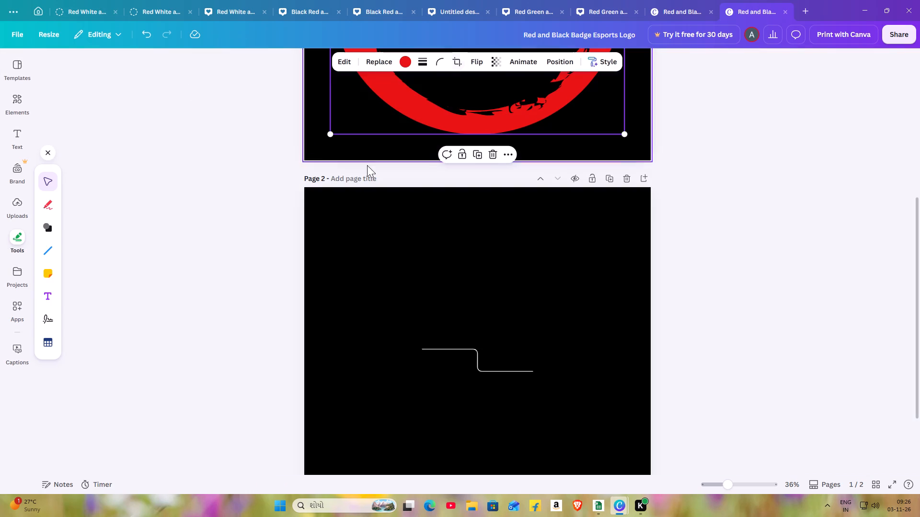
Copy the black brush-edged shape inside the red ring on page 1 and paste it onto page 2.
scroll(410, 185, "up", 3)
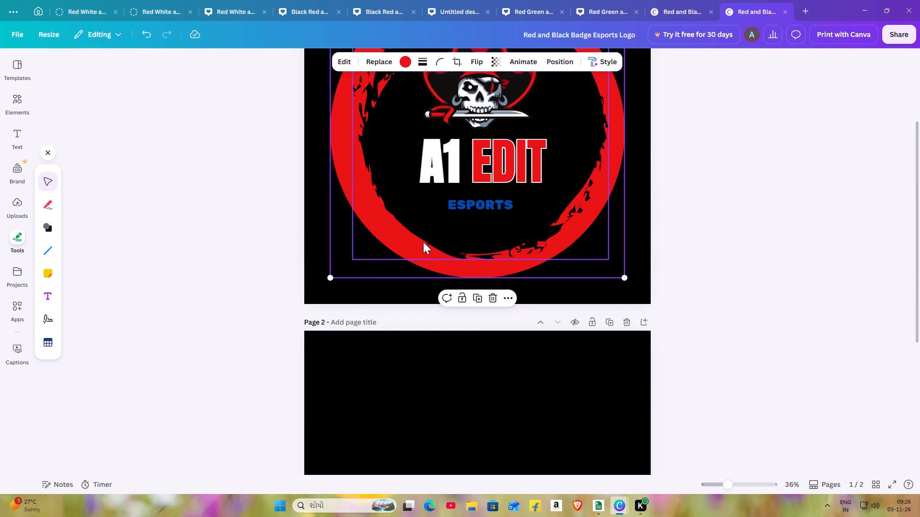
right_click(421, 249)
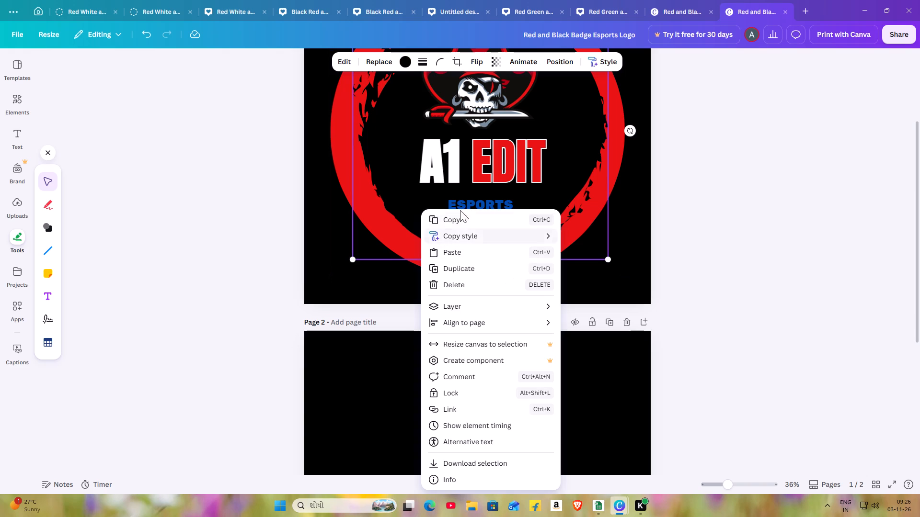
left_click(460, 213)
scroll(399, 288, "down", 2)
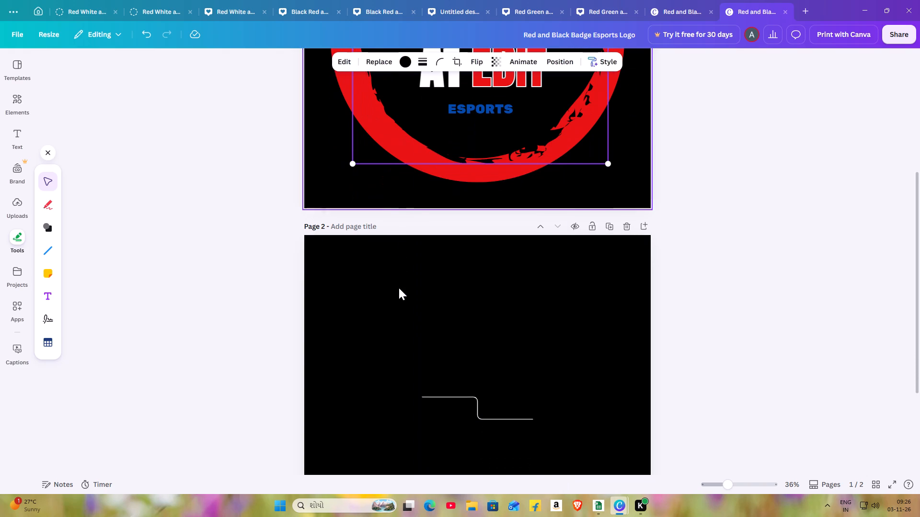
right_click(381, 355)
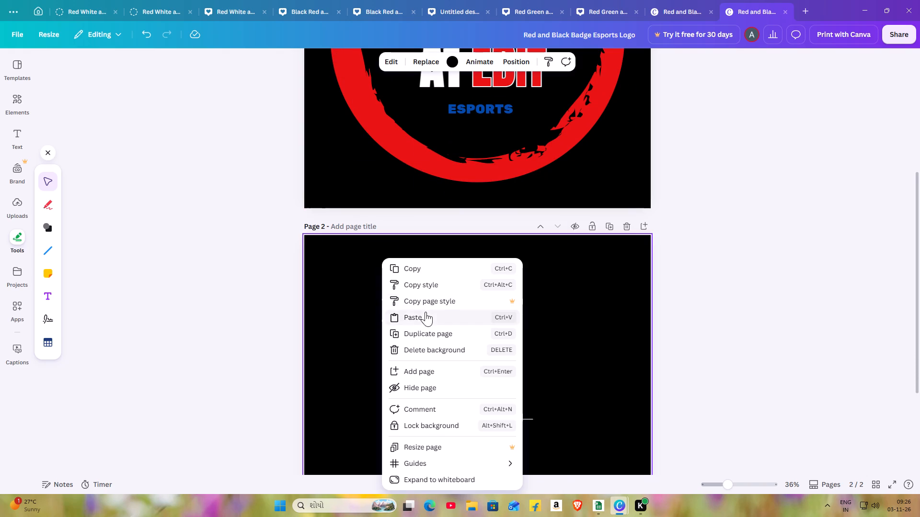
double_click(425, 312)
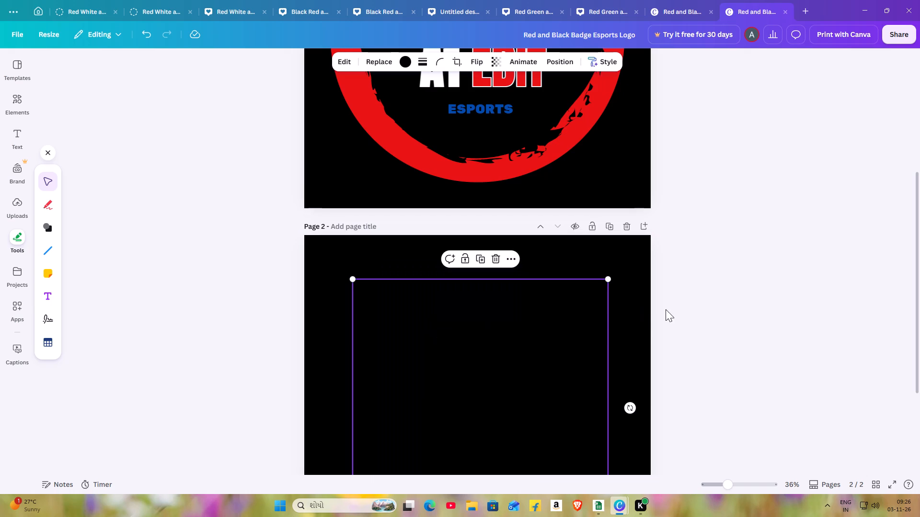
Reposition the pasted black shape so it sits slightly above and to the right of the centre of page 2.
right_click(681, 310)
left_click_drag(427, 348, 456, 481)
left_click(455, 477)
left_click_drag(450, 460, 447, 433)
left_click_drag(447, 431, 422, 340)
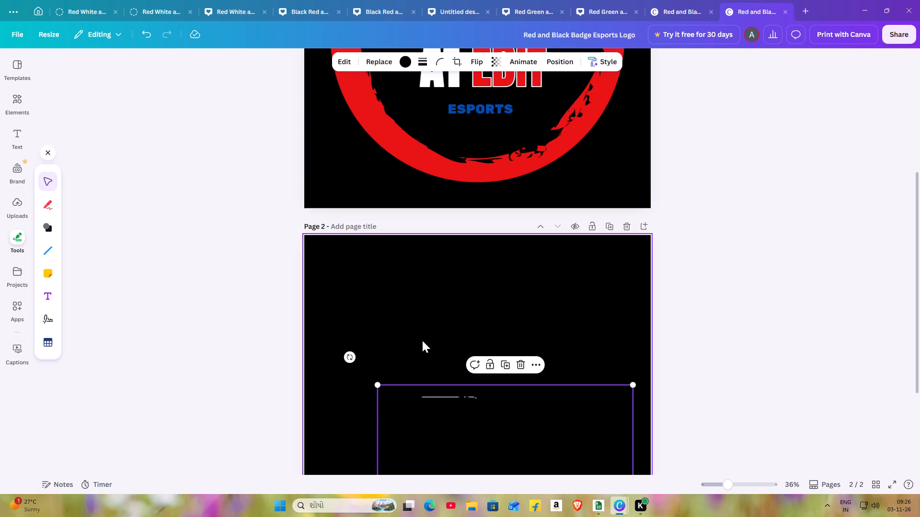
left_click_drag(422, 340, 396, 211)
scroll(443, 332, "down", 1)
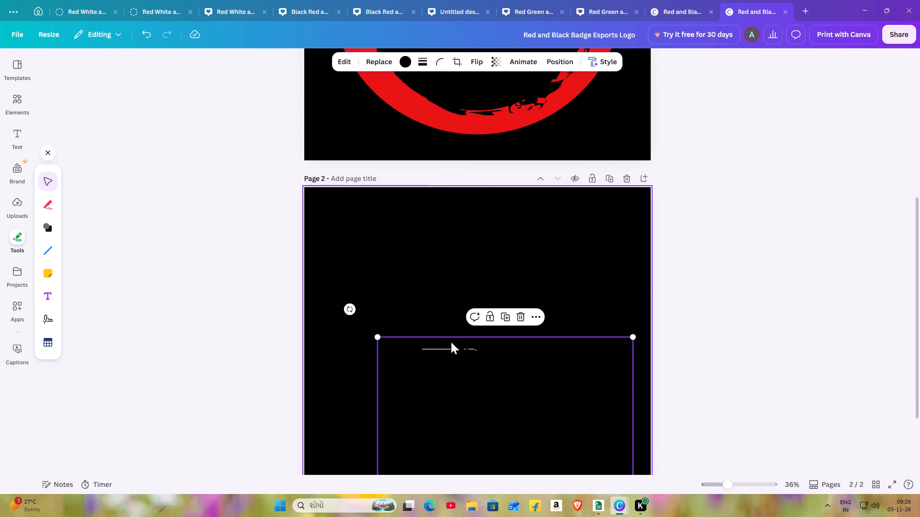
left_click_drag(483, 389, 463, 267)
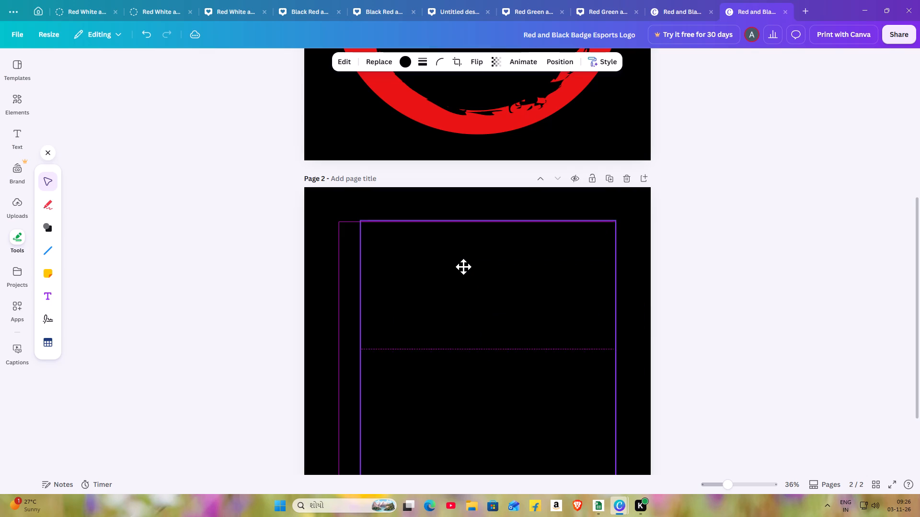
left_click_drag(463, 267, 463, 258)
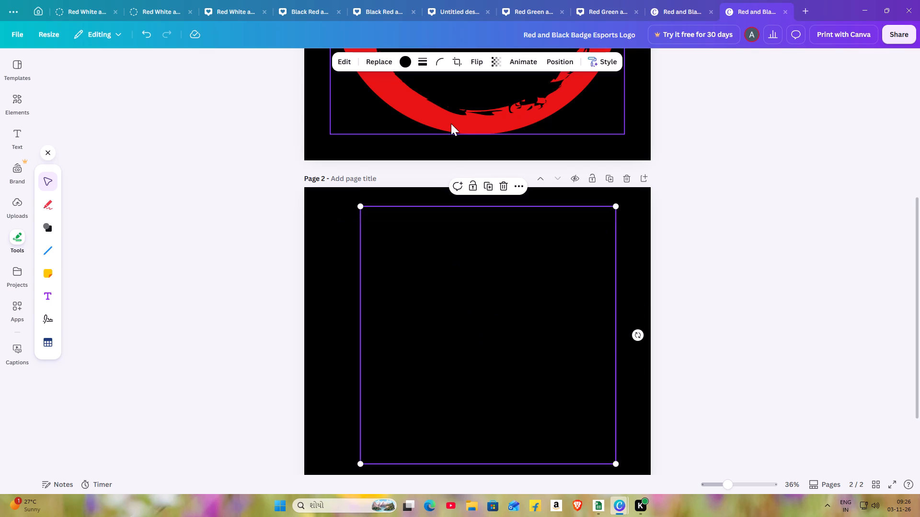
Copy the large red circle from the page 1 logo and paste it onto page 2.
left_click(451, 124)
right_click(451, 124)
left_click(474, 135)
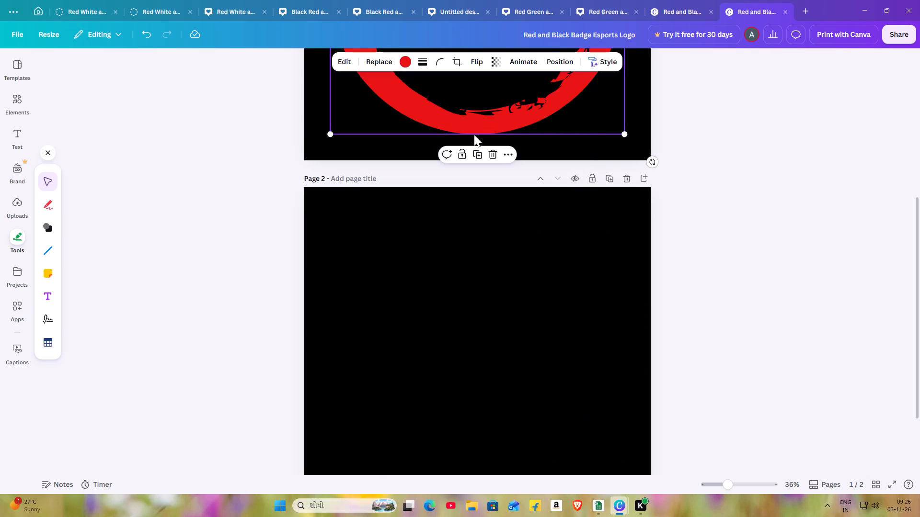
right_click(376, 311)
right_click(377, 309)
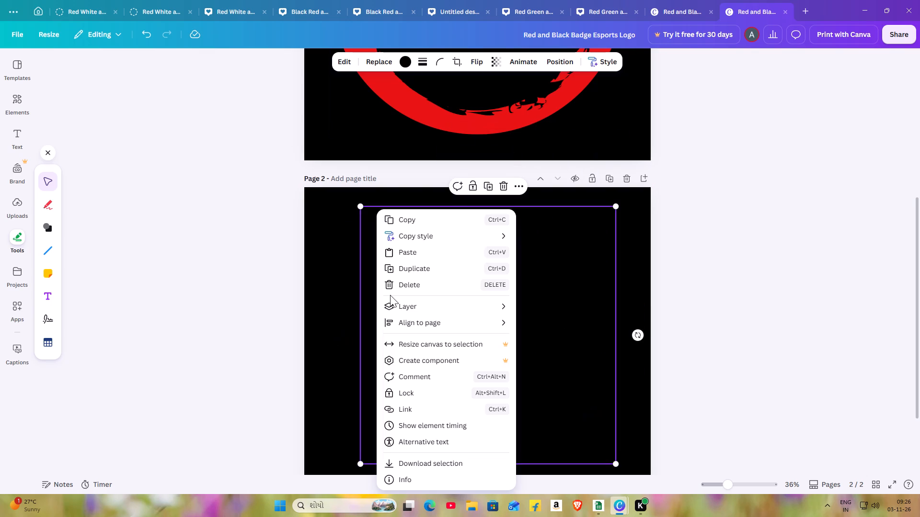
double_click(411, 247)
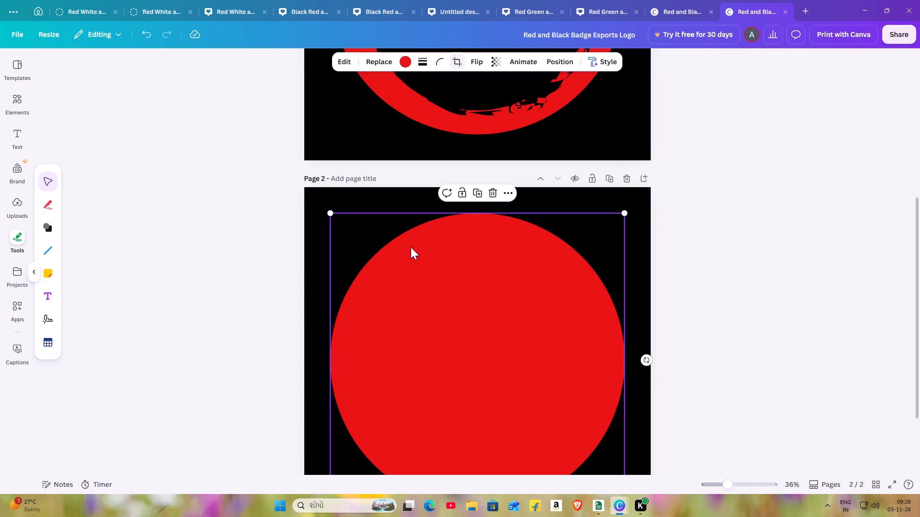
Move the red circle slightly up and to the right of the centre of page 2.
scroll(518, 311, "down", 1)
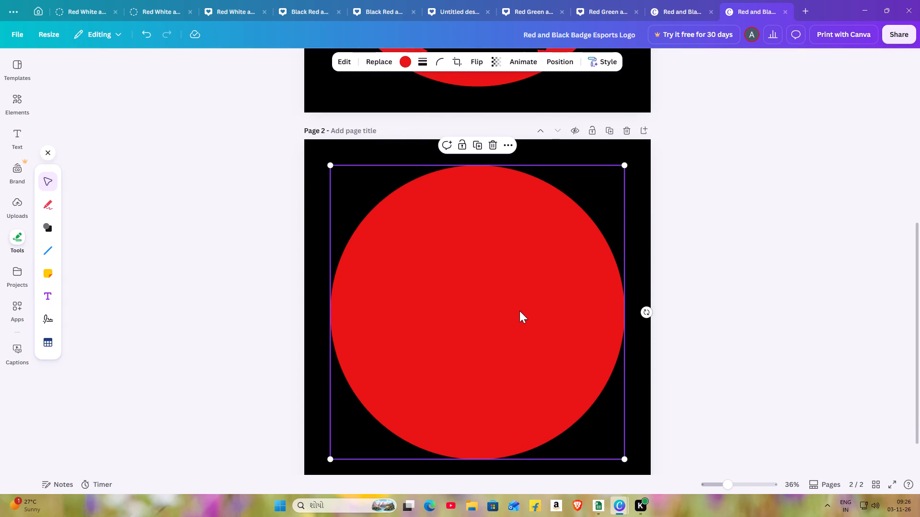
left_click_drag(497, 341, 500, 338)
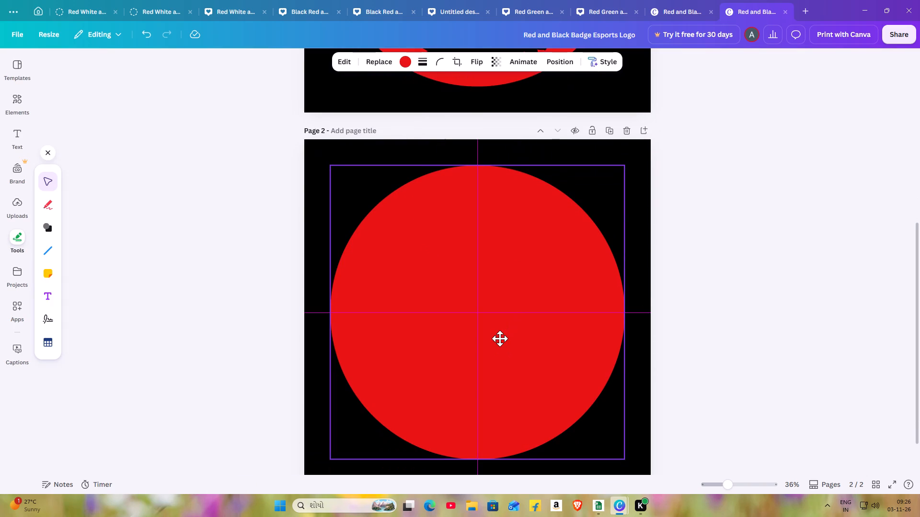
left_click_drag(500, 338, 506, 329)
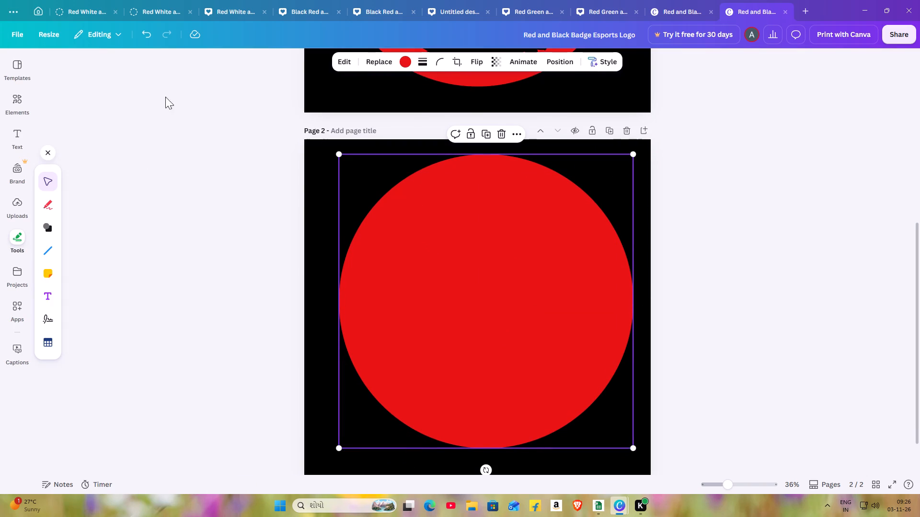
Copy the A1 EDIT text from the page 1 logo and paste it over the red circle on page 2.
scroll(377, 164, "up", 1)
scroll(462, 98, "up", 2)
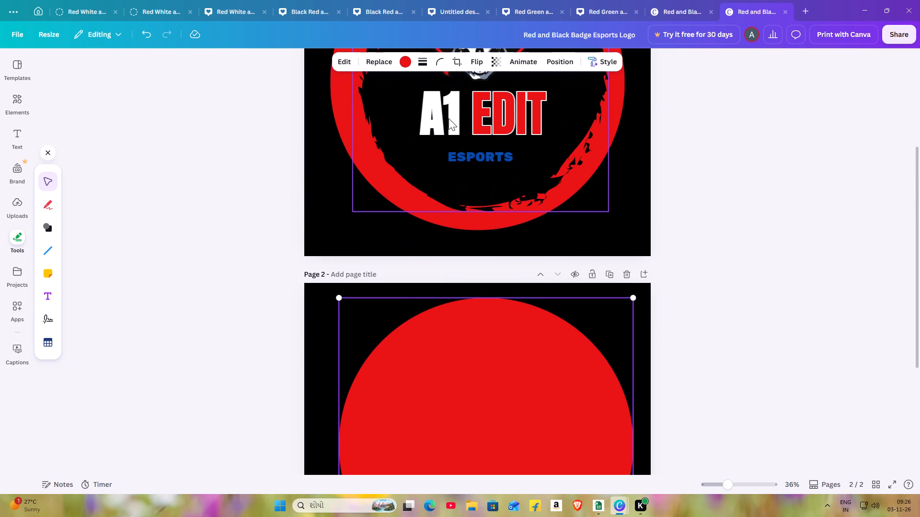
right_click(450, 121)
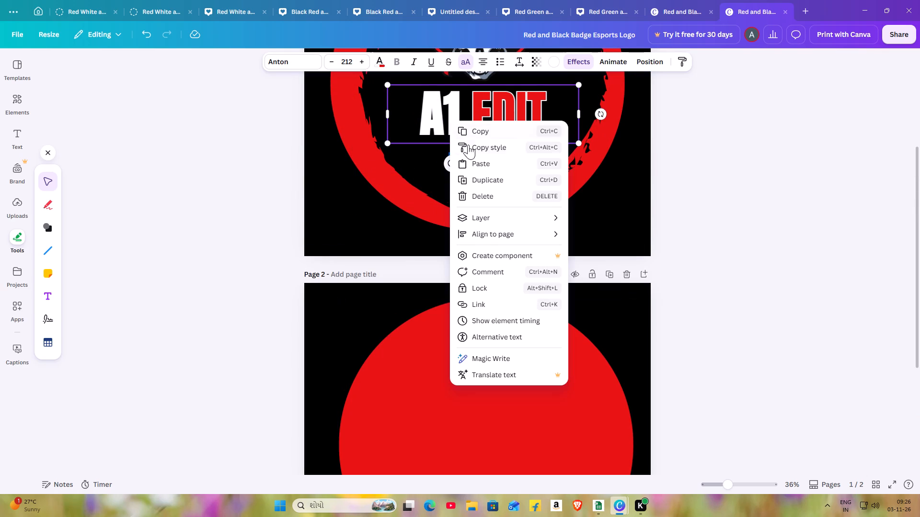
left_click(473, 131)
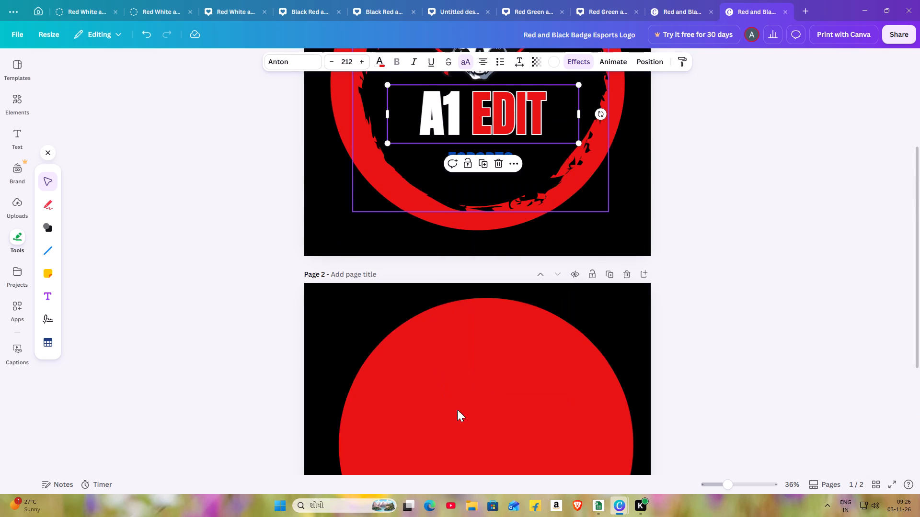
right_click(461, 401)
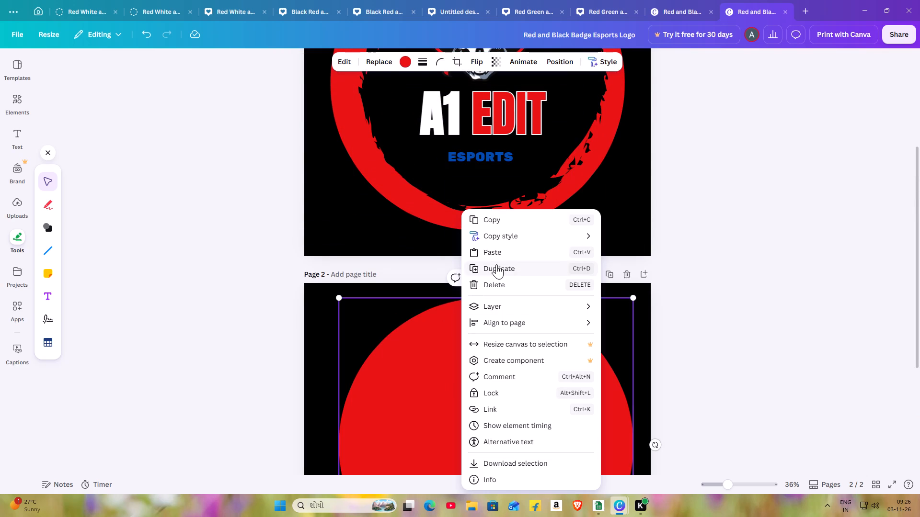
double_click(502, 243)
double_click(501, 253)
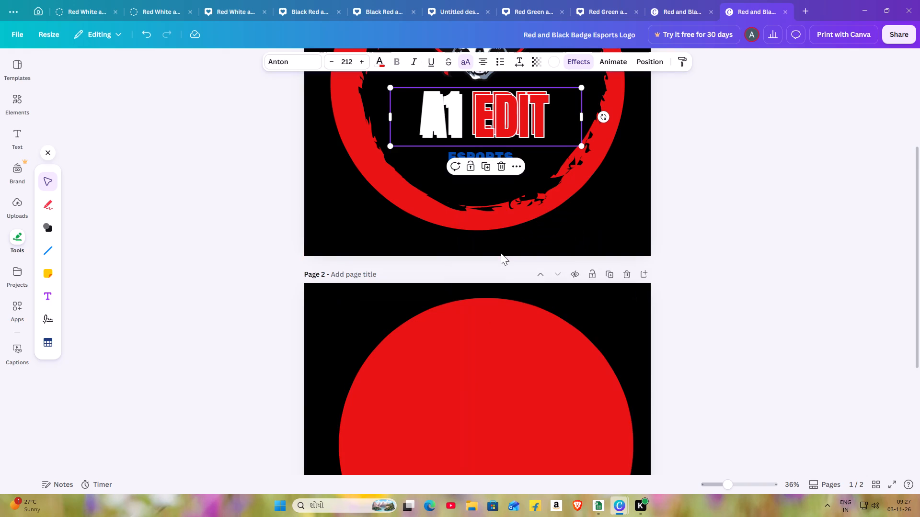
scroll(501, 253, "down", 2)
right_click(454, 312)
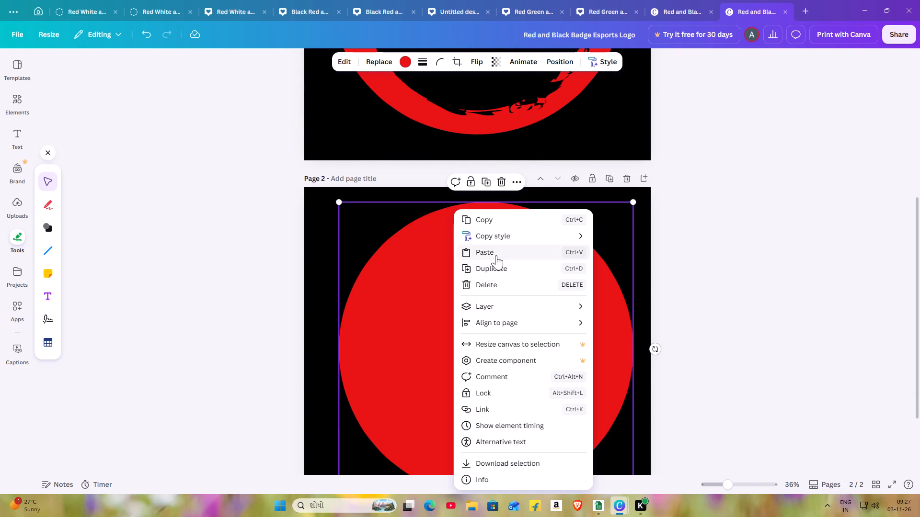
double_click(496, 255)
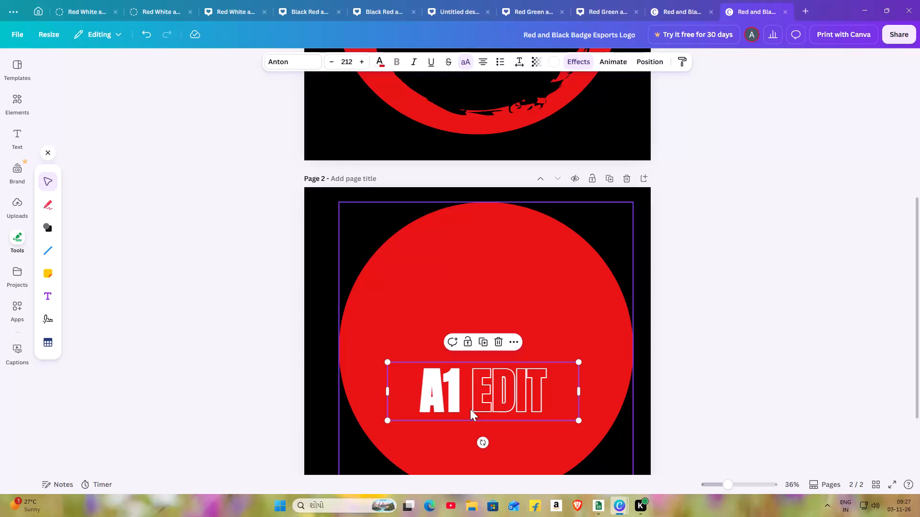
Delete the word EDIT from the pasted text on page 2, keeping only A1.
type("==")
left_click(464, 402)
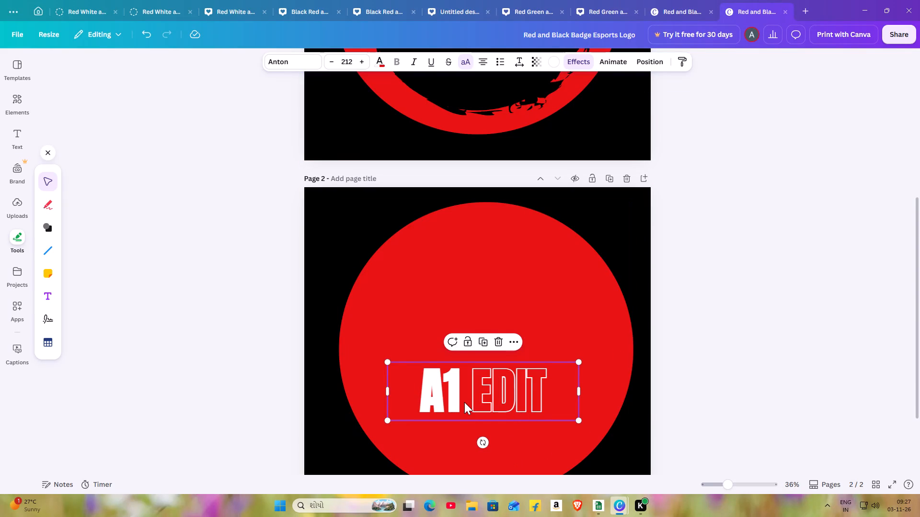
left_click(562, 378)
left_click(562, 399)
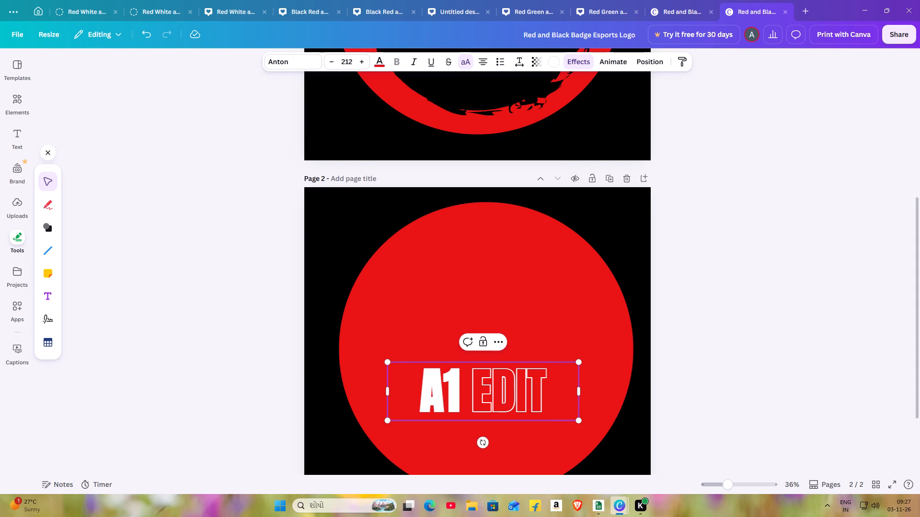
left_click(544, 393)
key("BackSpace")
key("BackSpace")
key("BackSpace")
key("BackSpace")
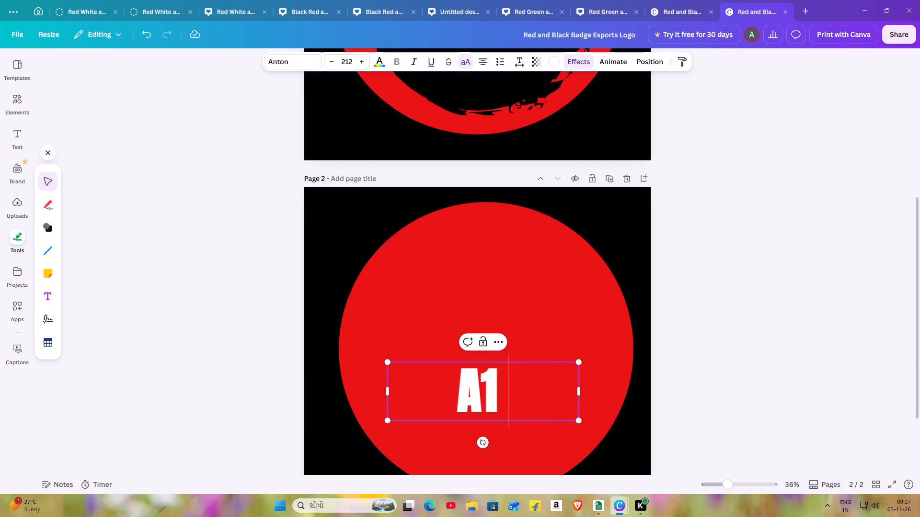
Enlarge the A1 text on page 2 to about font size 403.
scroll(534, 387, "down", 1)
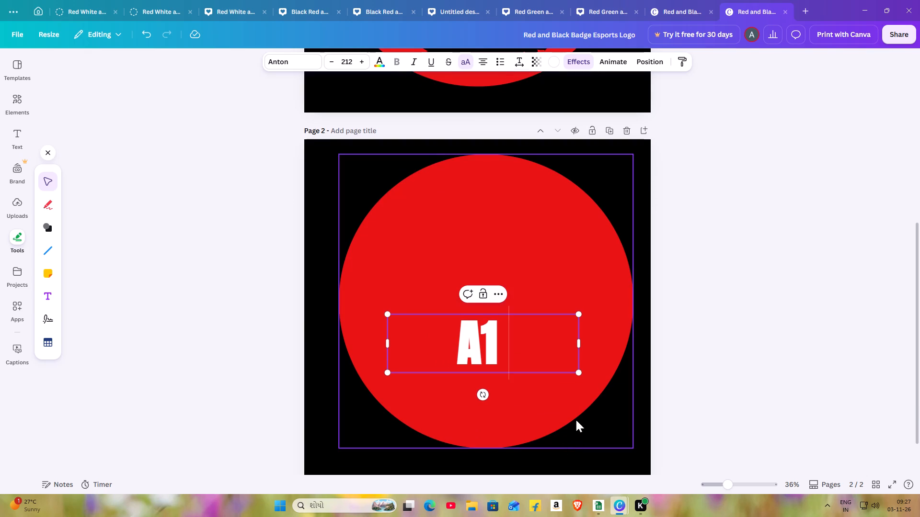
left_click_drag(580, 374, 723, 516)
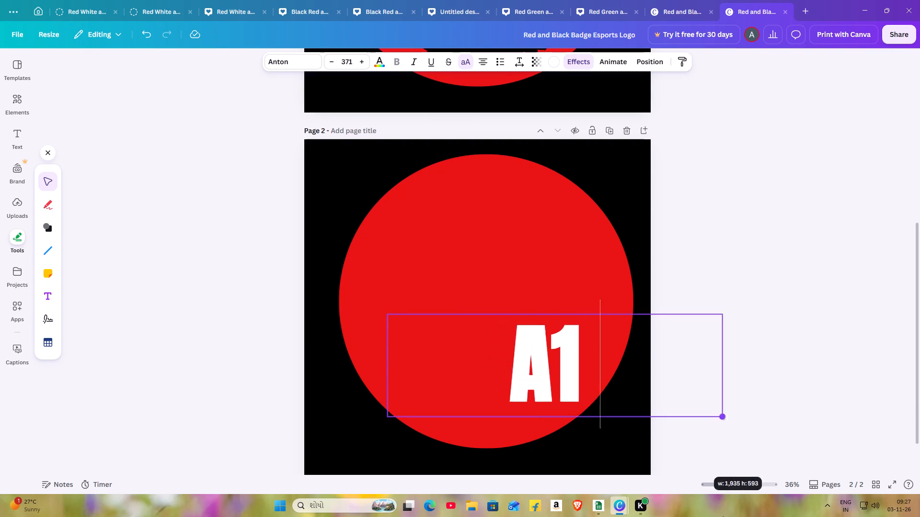
left_click_drag(723, 516, 725, 516)
left_click(725, 516)
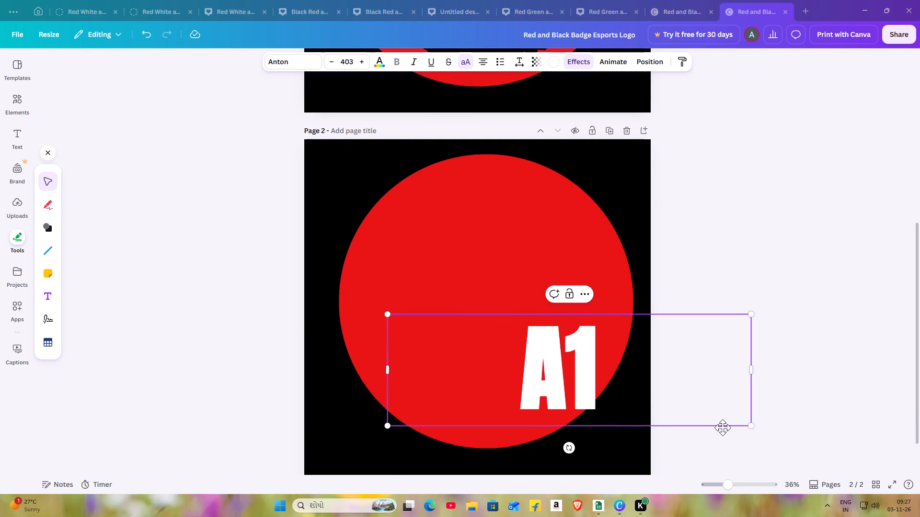
Move the A1 text to the upper part of the red circle, slightly left of its centre.
left_click_drag(610, 378, 533, 299)
left_click_drag(551, 316, 588, 345)
left_click_drag(630, 370, 644, 377)
double_click(773, 412)
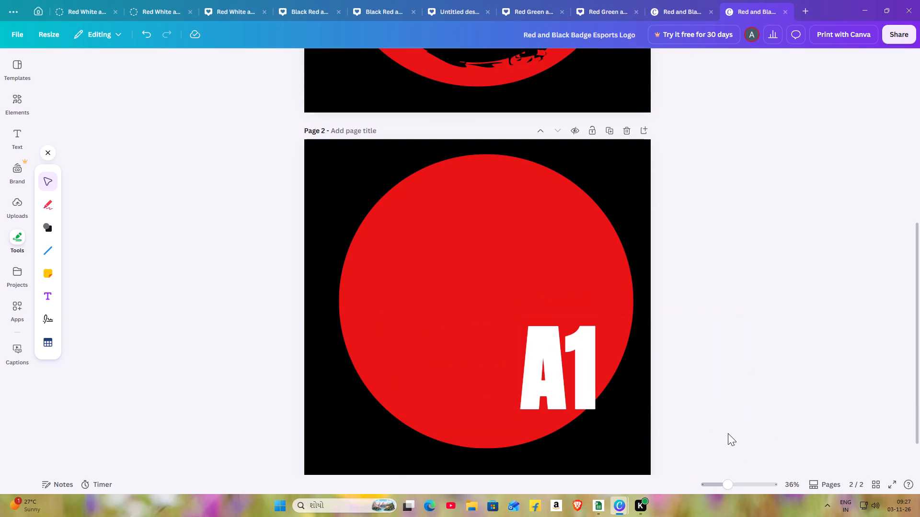
left_click_drag(558, 369, 441, 224)
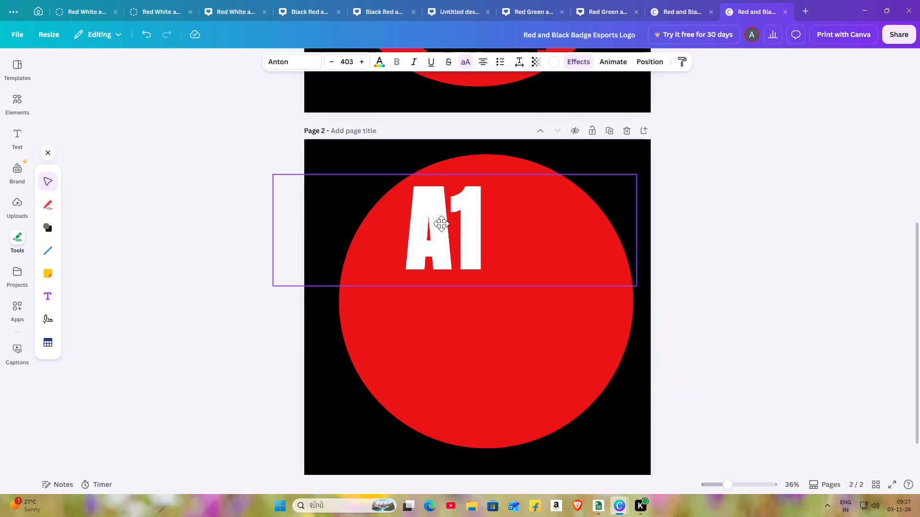
left_click_drag(441, 224, 449, 258)
left_click(449, 258)
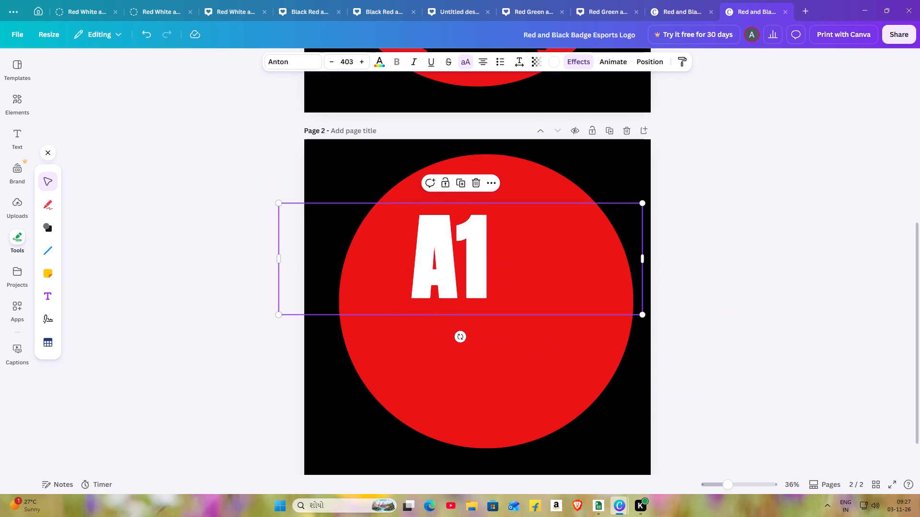
Try Rubik One, Horizon, Klemer Display, Playfair Display and Roboto on the A1 text, and set its font to Foda Display.
left_click(381, 66)
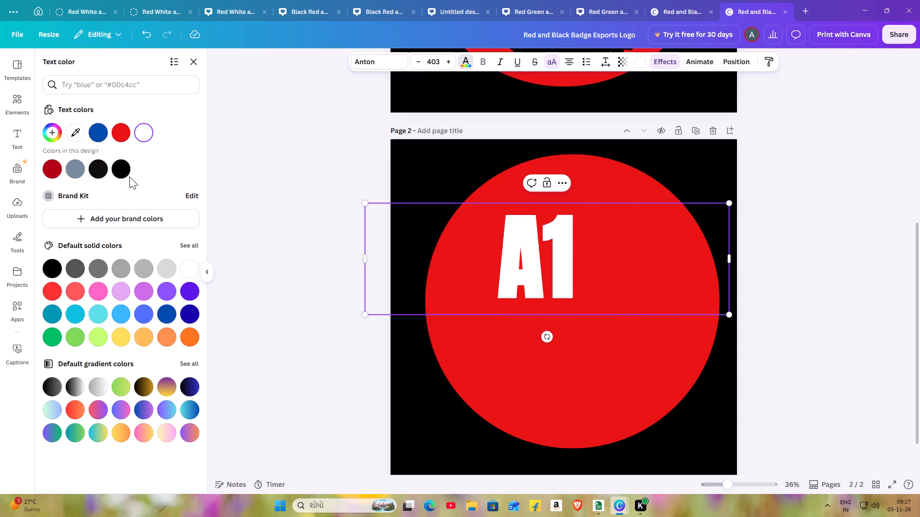
double_click(284, 70)
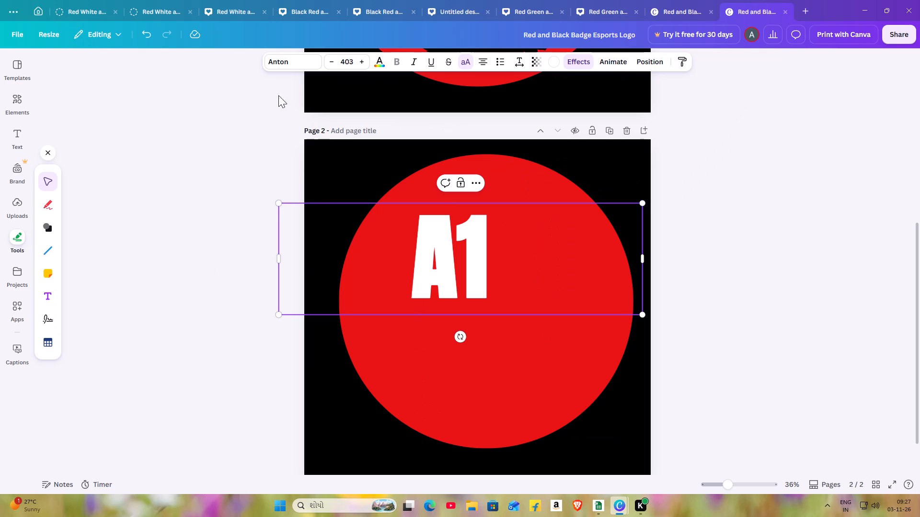
left_click(286, 62)
double_click(50, 172)
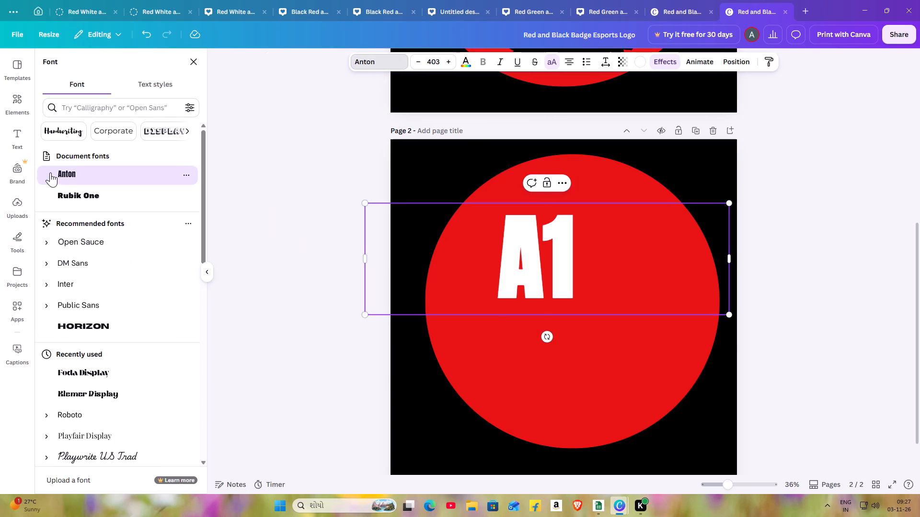
double_click(76, 195)
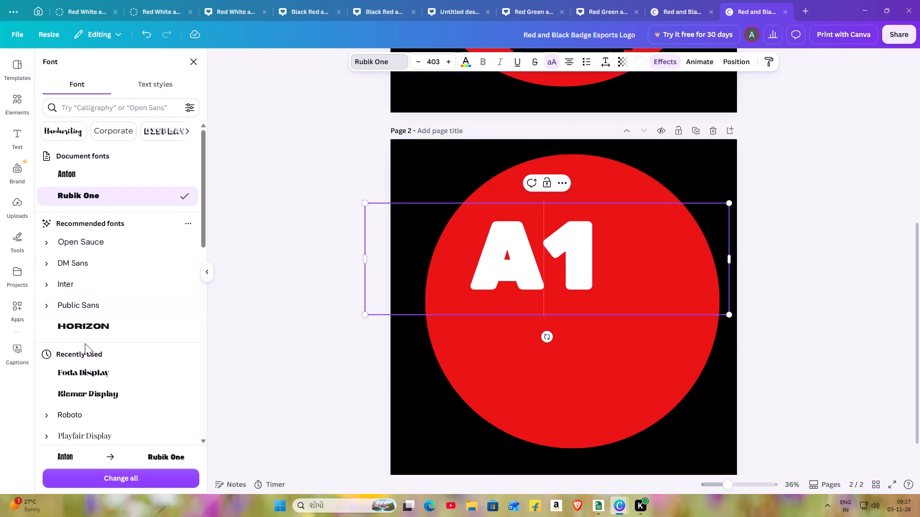
double_click(87, 325)
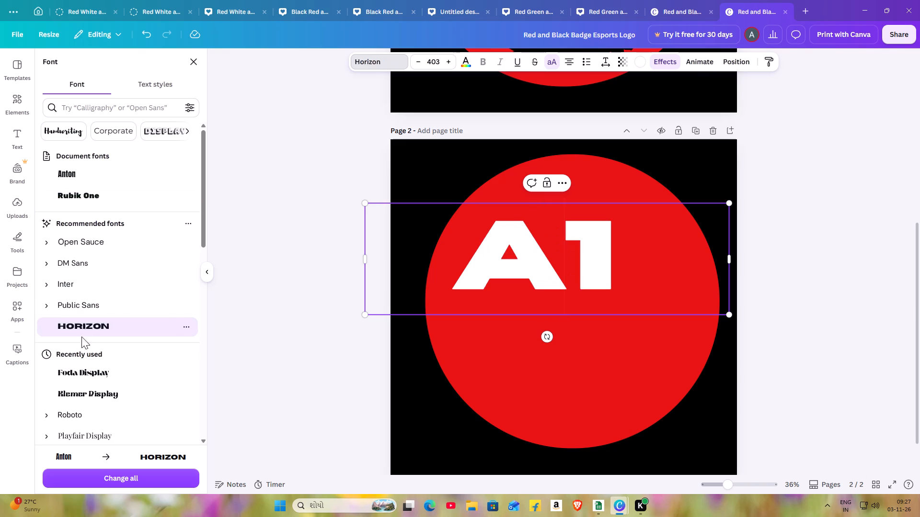
double_click(66, 387)
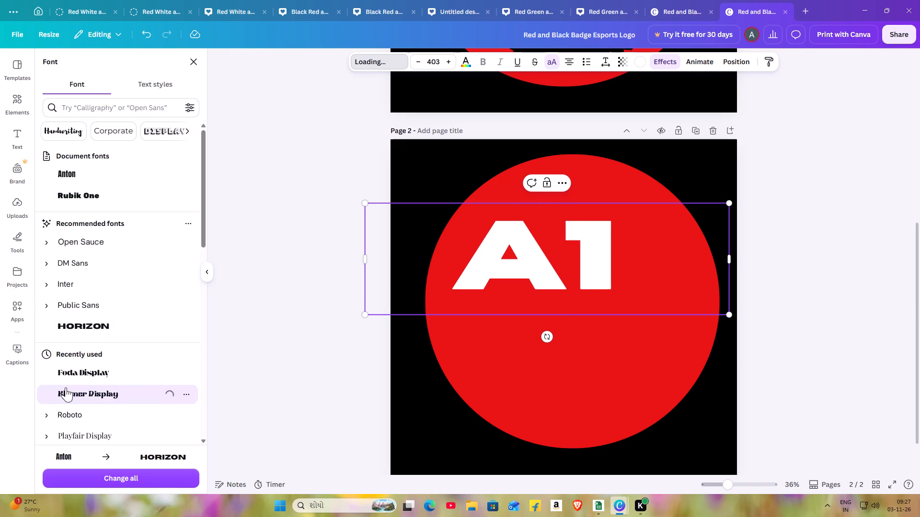
scroll(57, 221, "up", 2)
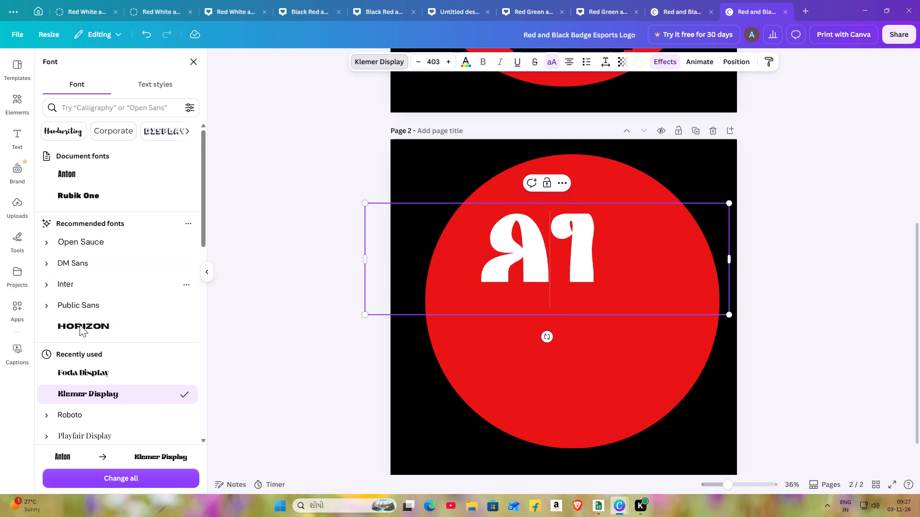
scroll(85, 346, "down", 1)
double_click(62, 388)
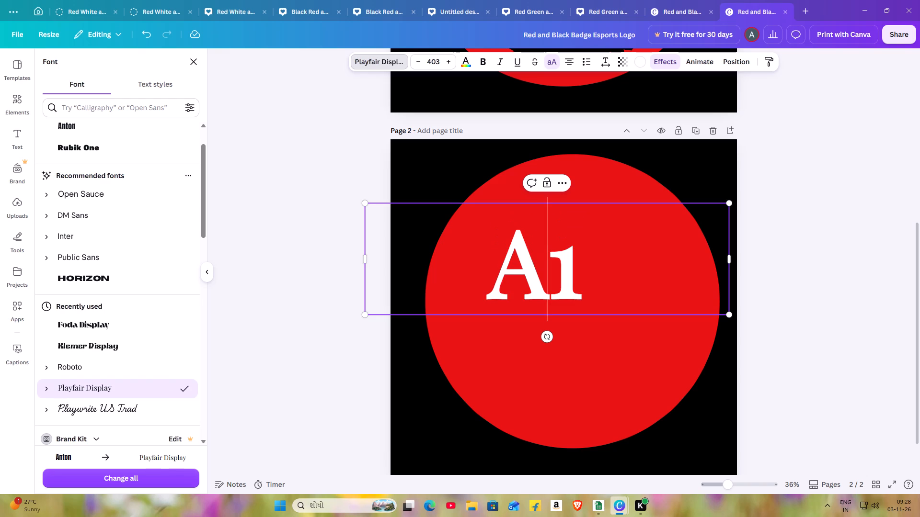
triple_click(75, 345)
double_click(76, 367)
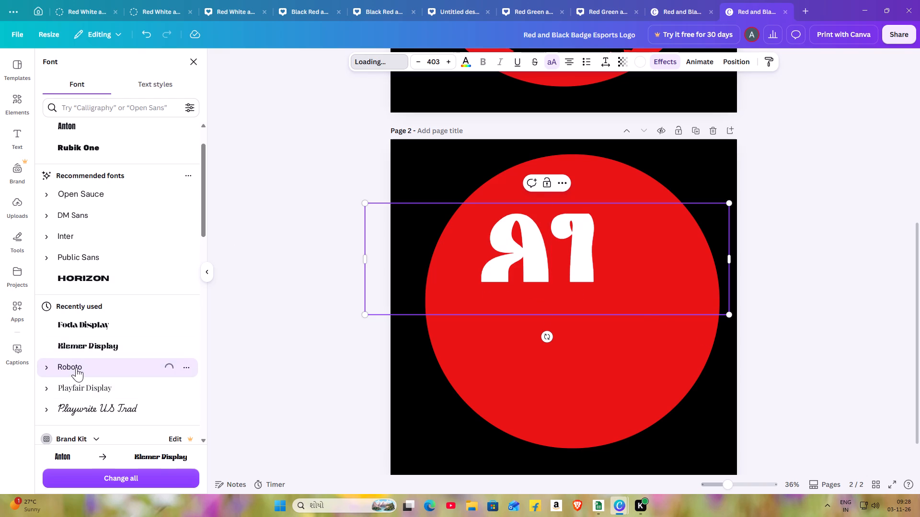
double_click(76, 320)
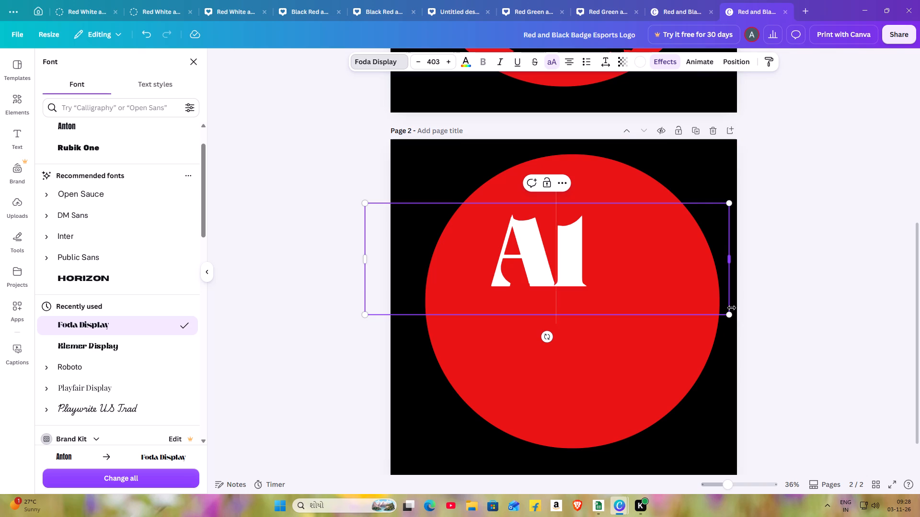
Enlarge the A1 text further to about font size 534.
left_click_drag(726, 317, 752, 332)
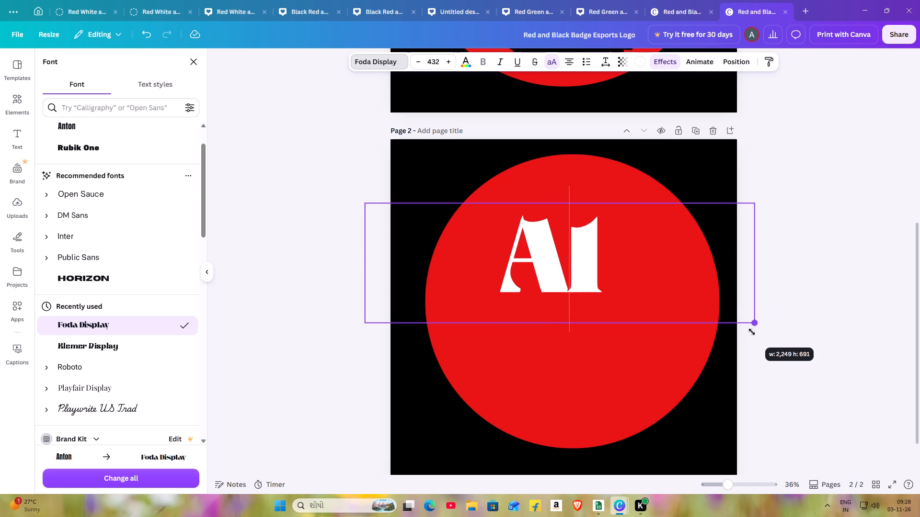
left_click_drag(752, 332, 760, 348)
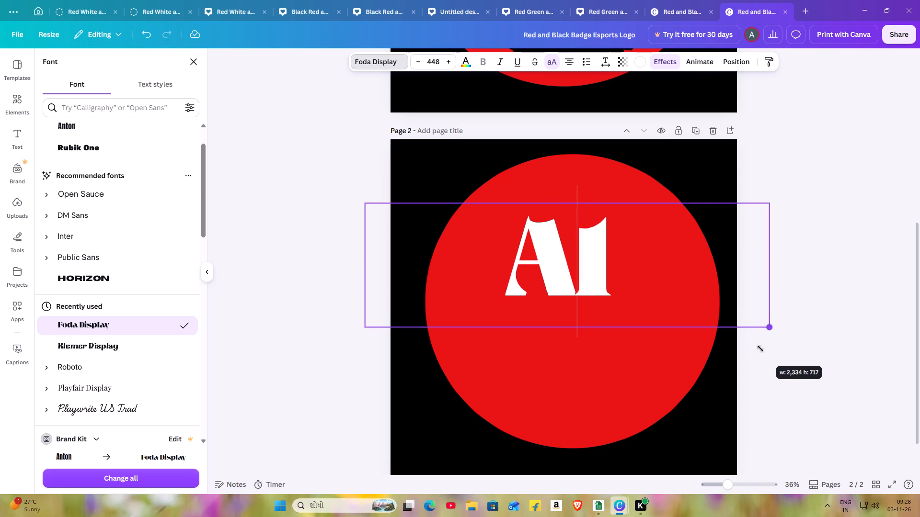
left_click_drag(760, 348, 821, 426)
Move the enlarged A1 text up and left into the upper part of the red circle.
left_click_drag(615, 291, 548, 238)
left_click(548, 238)
double_click(919, 332)
double_click(809, 339)
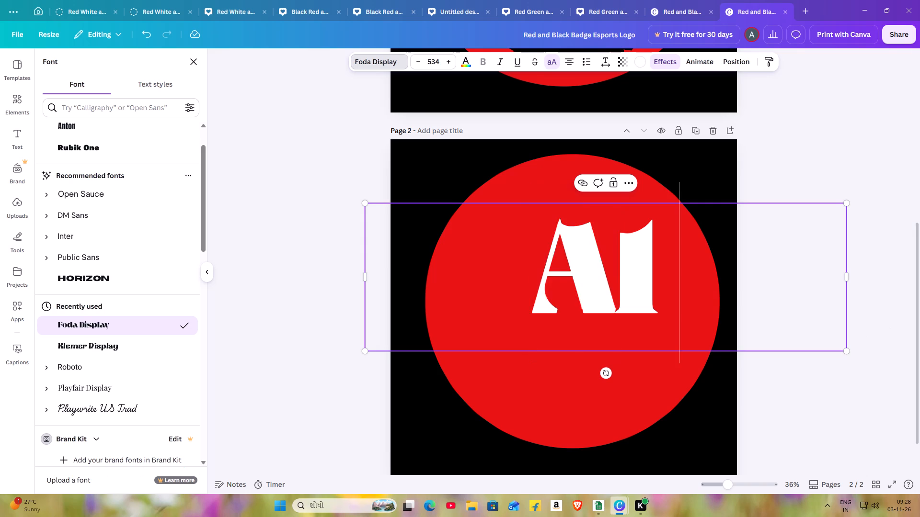
left_click_drag(809, 339, 803, 339)
left_click(855, 374)
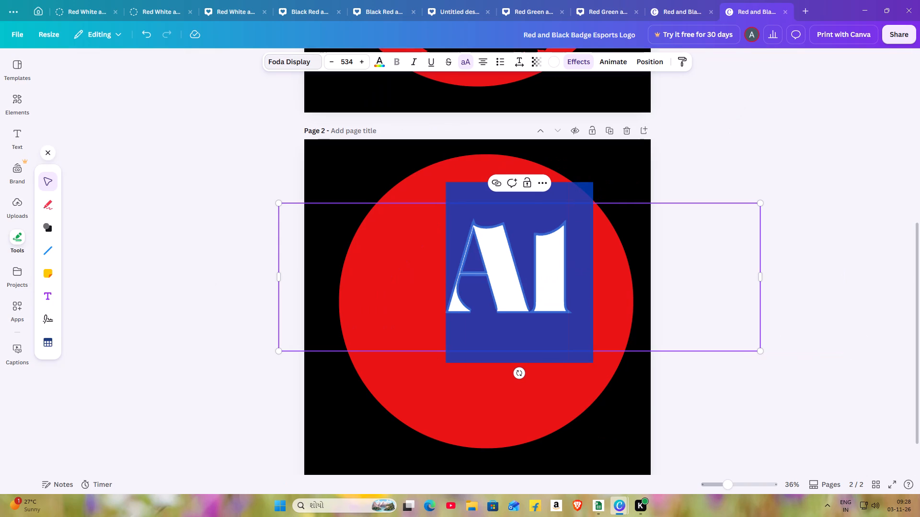
double_click(658, 344)
double_click(586, 136)
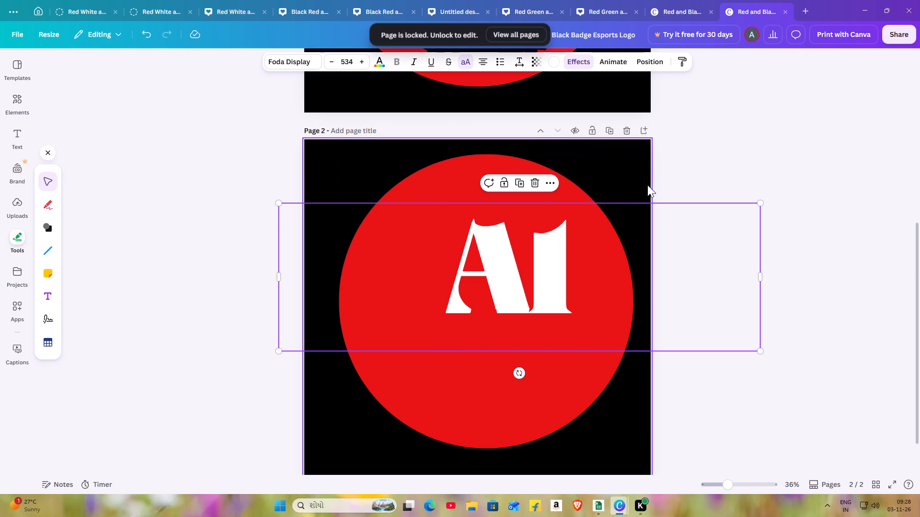
left_click(647, 185)
left_click_drag(509, 280, 425, 243)
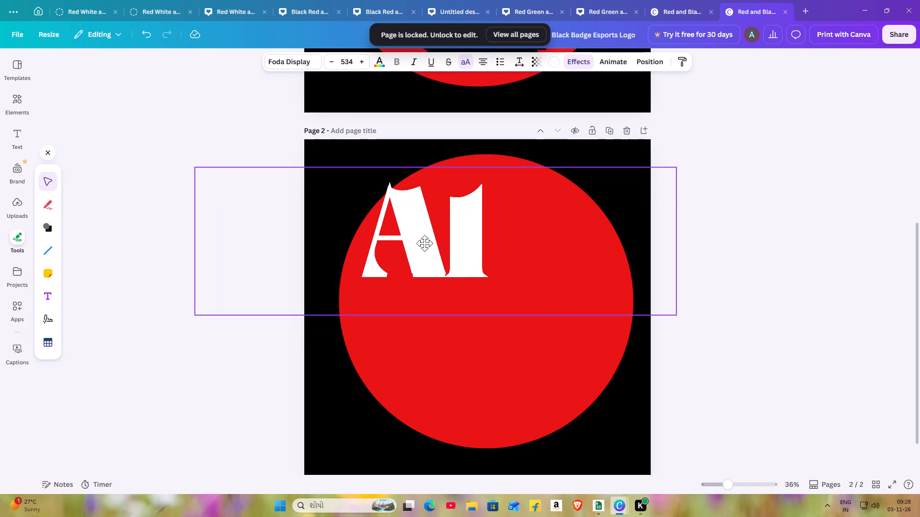
left_click_drag(425, 243, 460, 254)
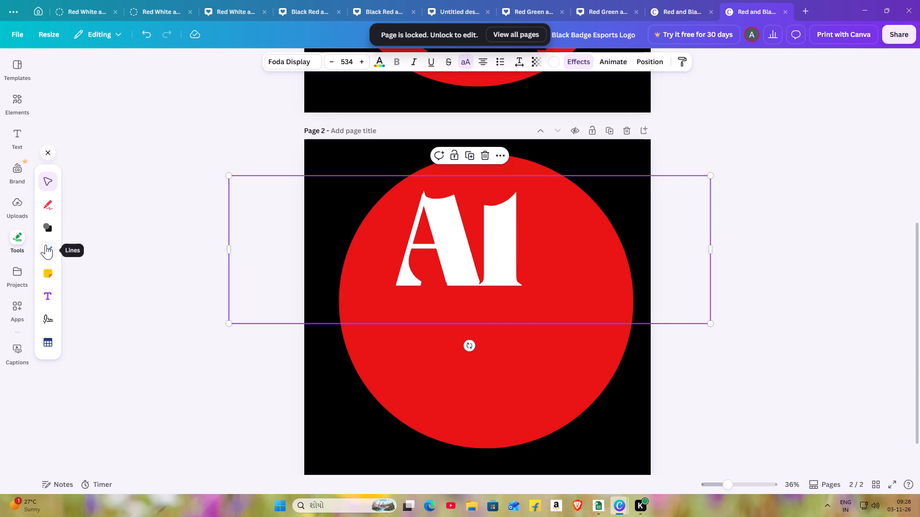
Add a straight horizontal line just below the A1 text and extend its left end slightly.
double_click(46, 245)
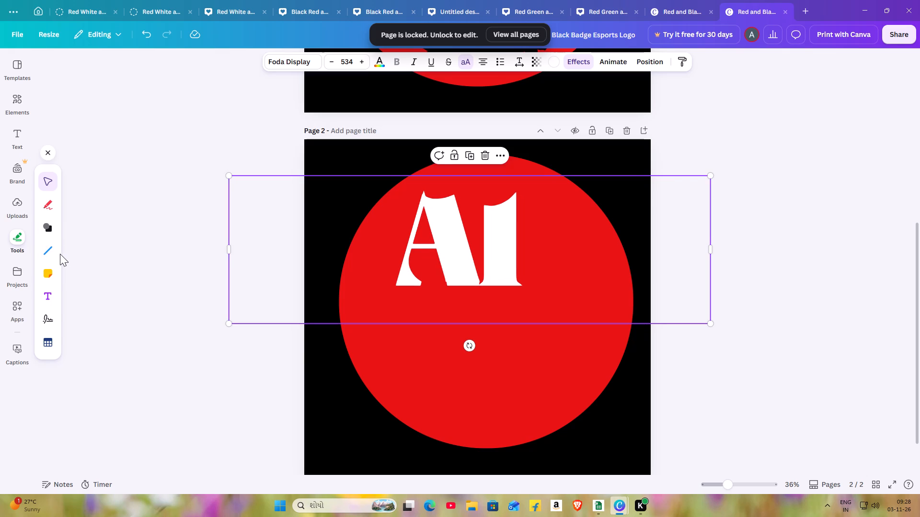
double_click(45, 248)
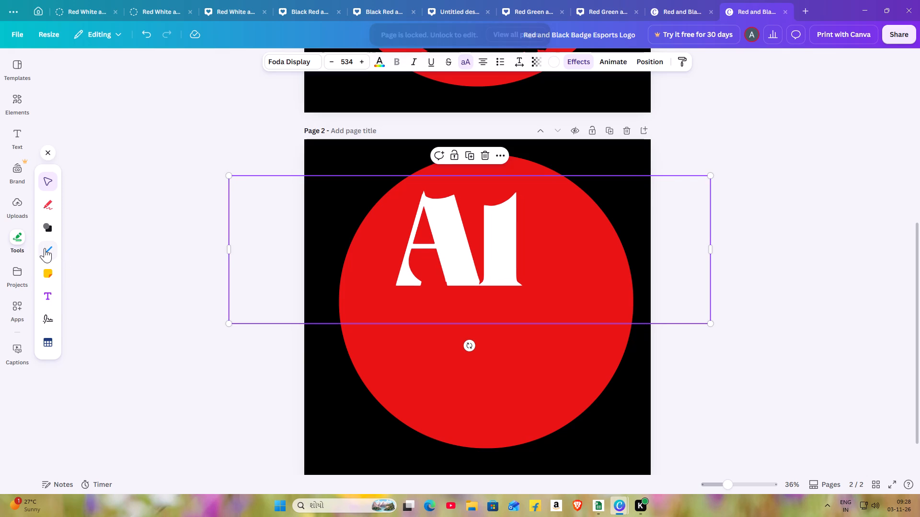
left_click(45, 248)
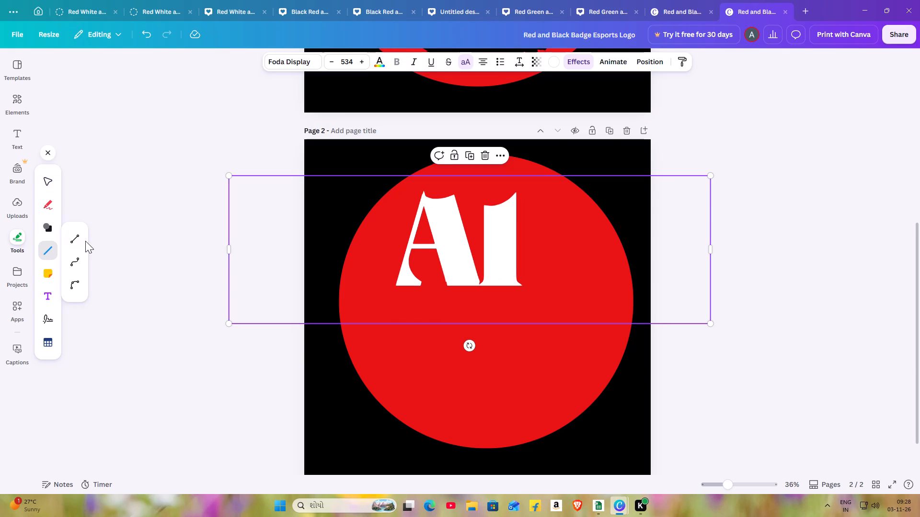
left_click(82, 236)
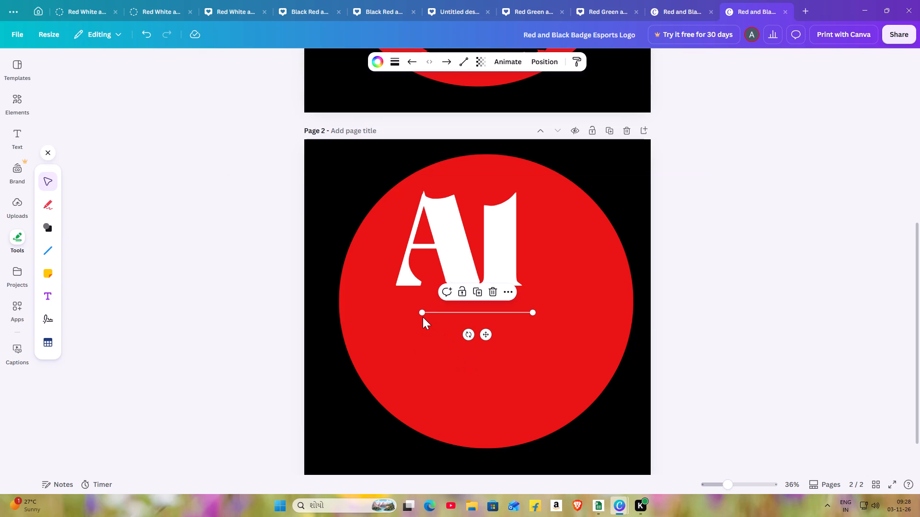
left_click_drag(418, 313, 408, 309)
left_click(403, 308)
left_click_drag(389, 306, 383, 306)
triple_click(362, 312)
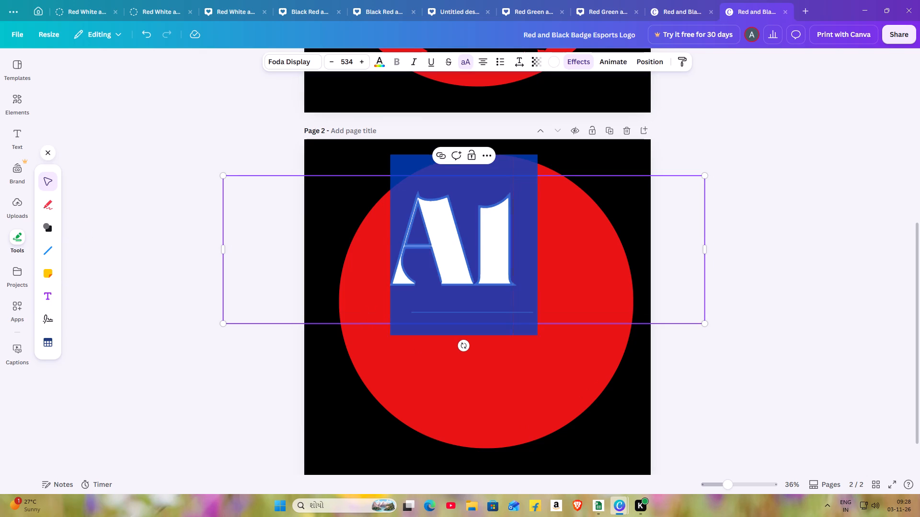
left_click(554, 386)
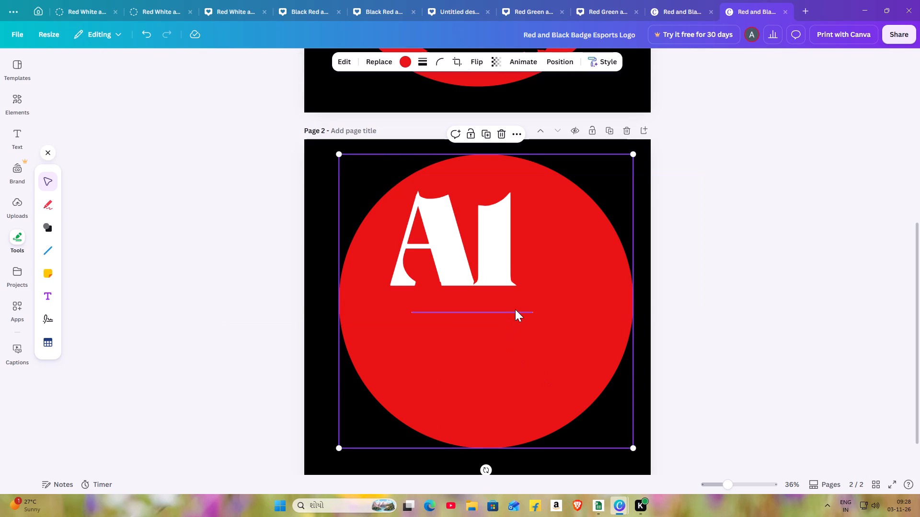
Extend the right end of the horizontal line below the A1 text to near the red circle's right edge, keeping it level.
left_click(515, 309)
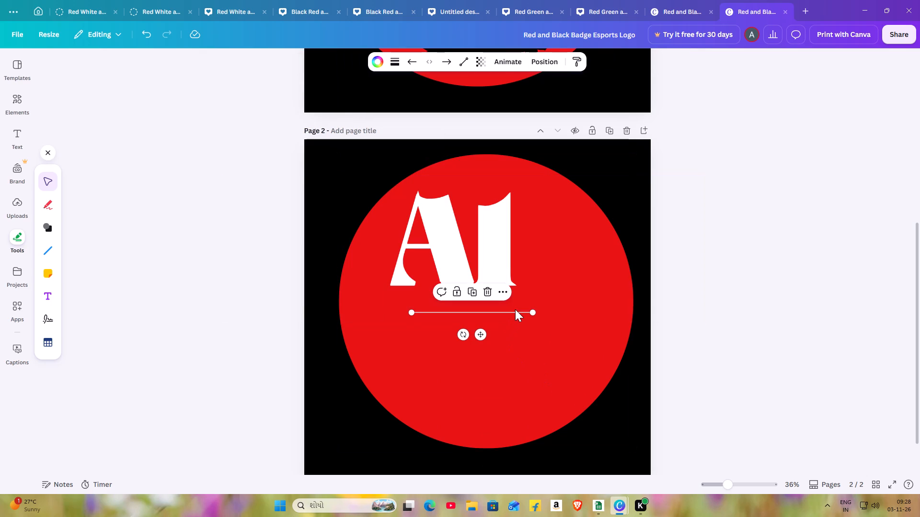
left_click_drag(534, 309, 557, 309)
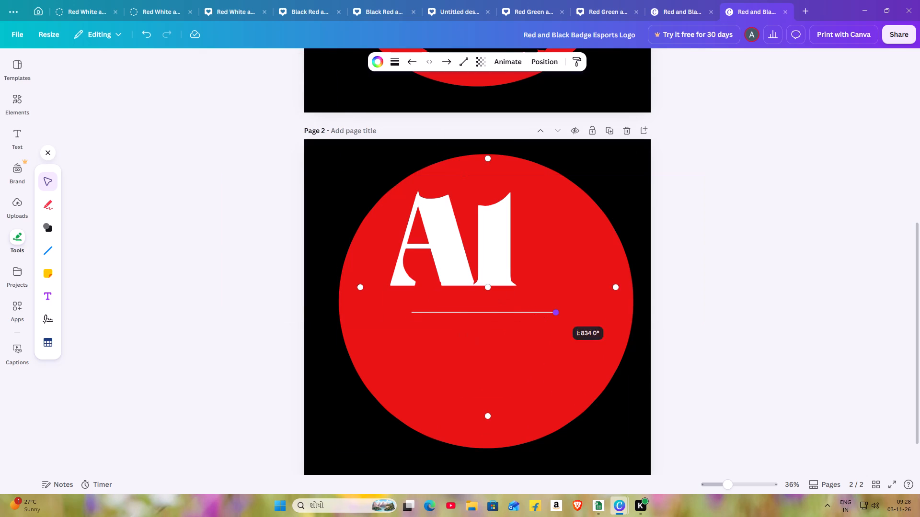
left_click_drag(557, 309, 628, 300)
left_click(628, 300)
left_click_drag(628, 300, 609, 313)
triple_click(609, 313)
left_click(607, 313)
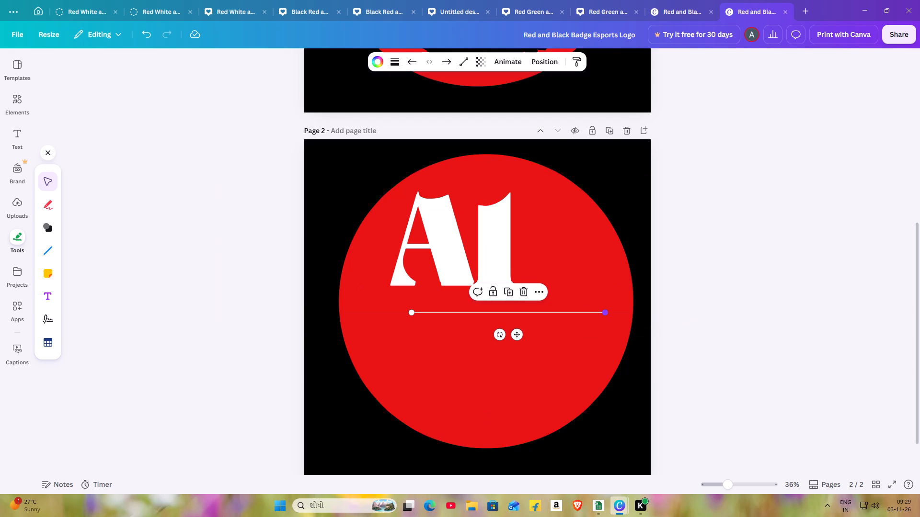
triple_click(607, 313)
triple_click(607, 313)
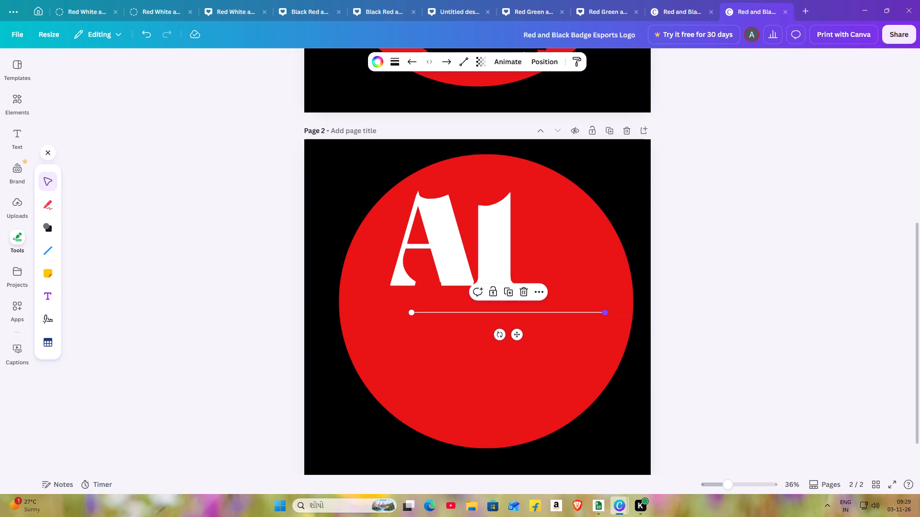
left_click(607, 313)
Copy the A1 EDIT text from page 1 and paste it onto page 2 below the line.
scroll(543, 154, "down", 1)
scroll(541, 153, "up", 1)
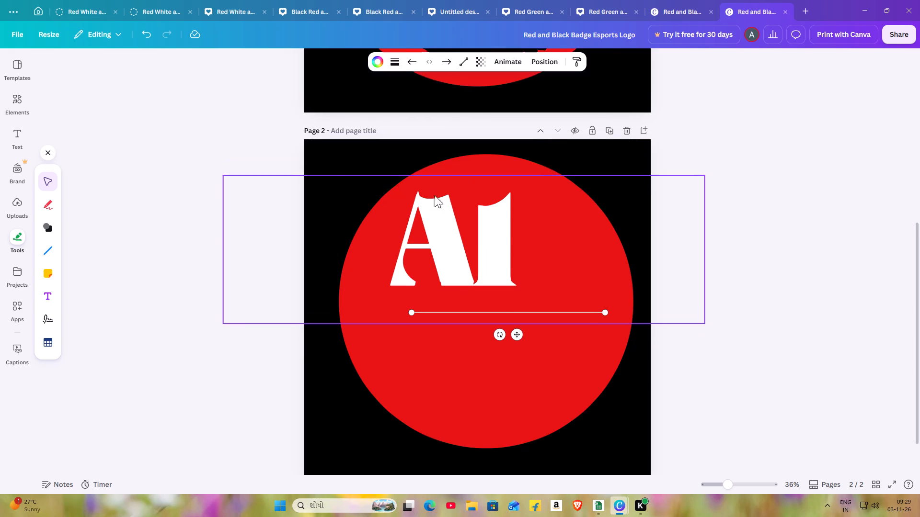
scroll(435, 195, "up", 2)
right_click(488, 114)
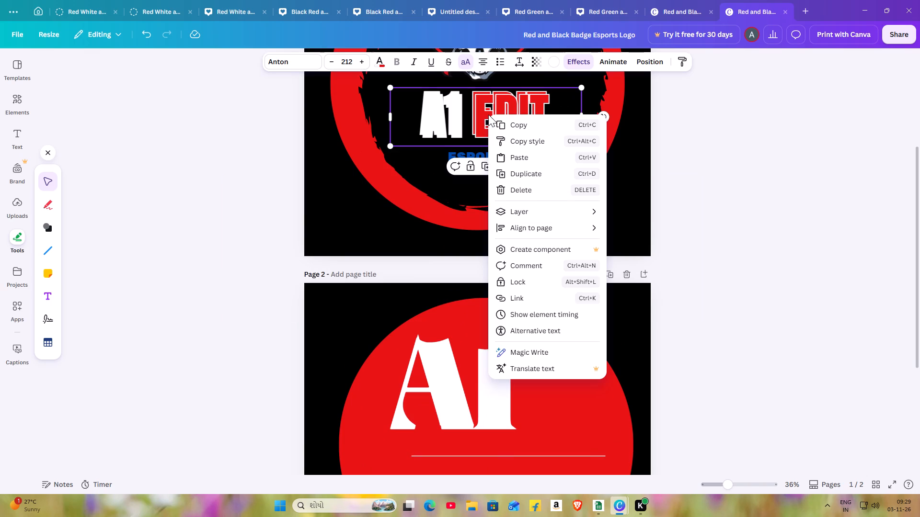
double_click(519, 129)
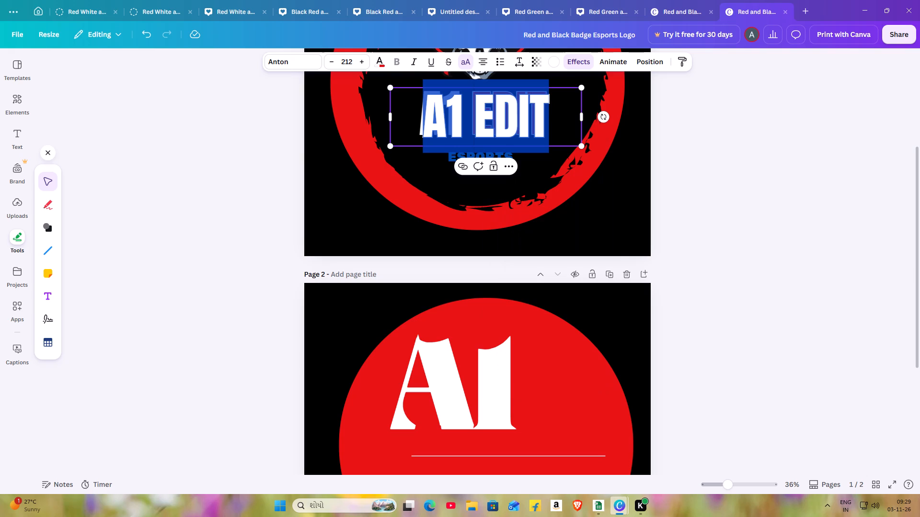
scroll(520, 130, "down", 2)
right_click(444, 420)
right_click(444, 420)
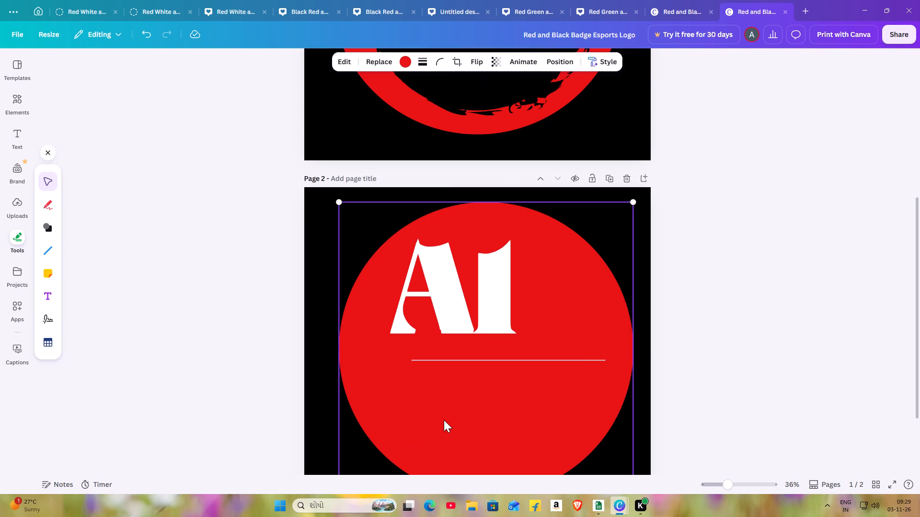
double_click(507, 255)
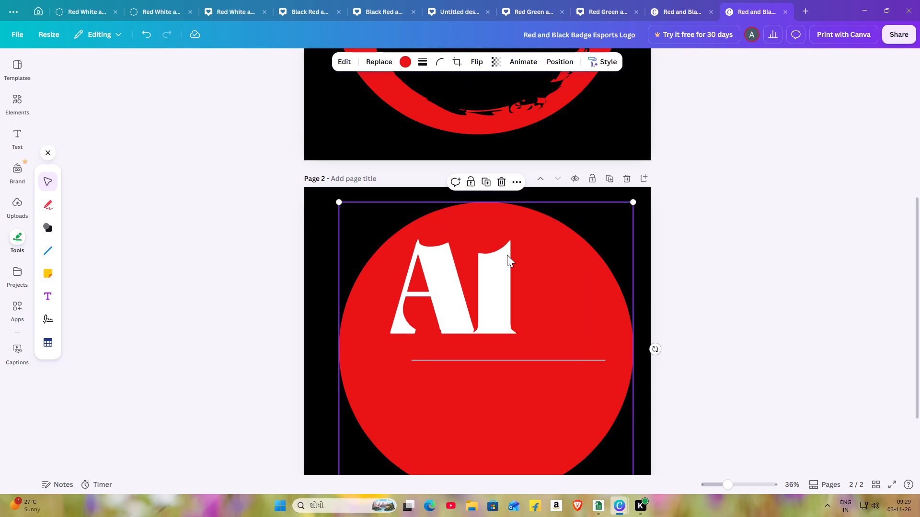
triple_click(461, 412)
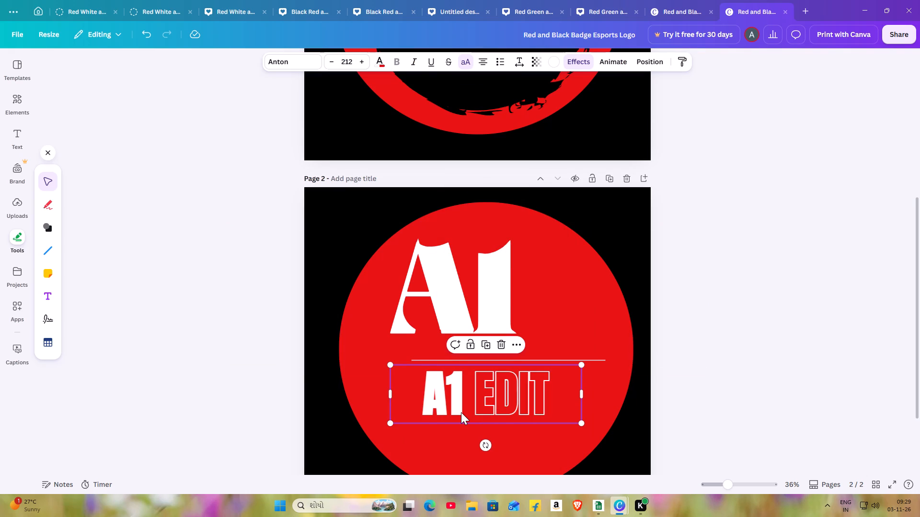
Delete A1 and the space after it from the pasted text, keeping only the outlined word EDIT.
double_click(461, 412)
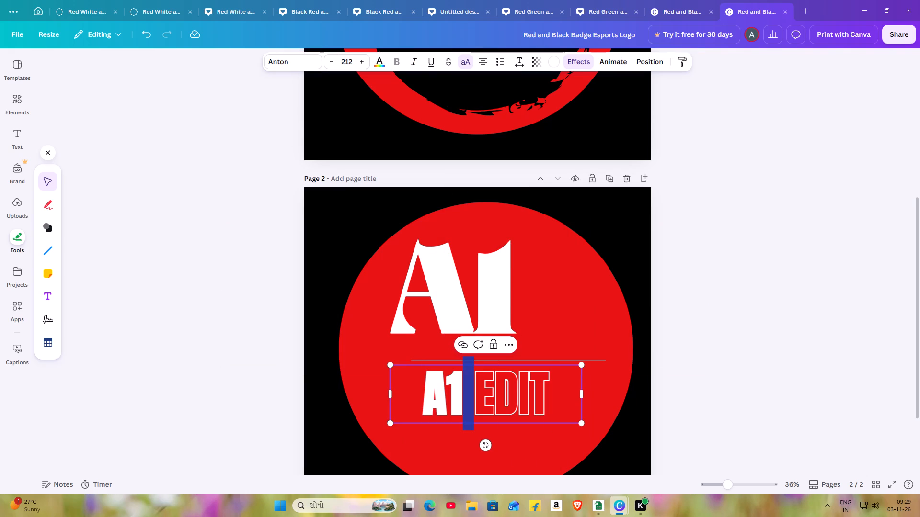
key("BackSpace")
key("BackSpace")
key("BackSpace")
key("BackSpace")
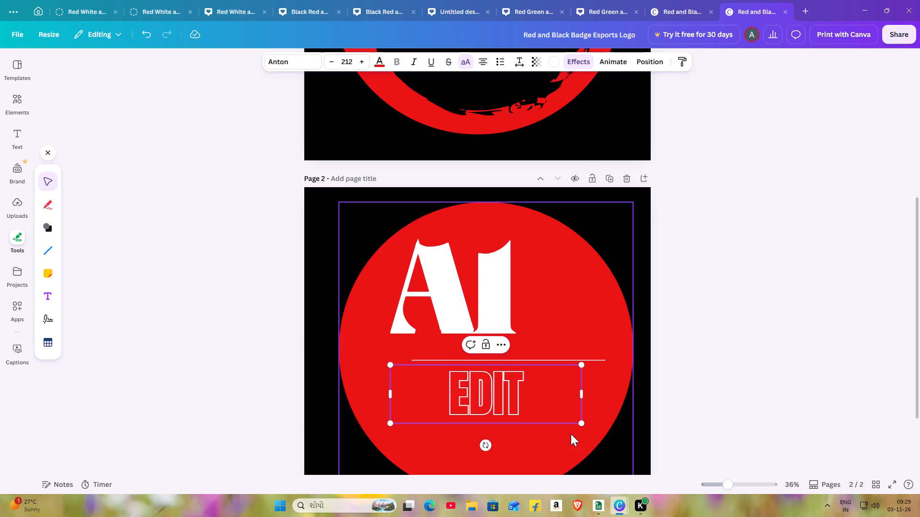
Enlarge the EDIT text to about font size 313 and shift it slightly left and down beneath the line.
left_click_drag(578, 425, 624, 498)
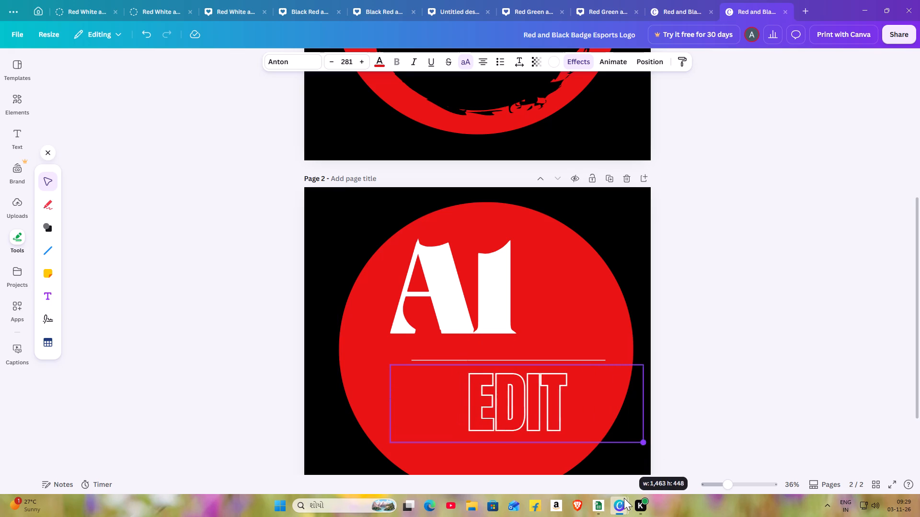
left_click_drag(624, 498, 650, 516)
left_click_drag(502, 426, 485, 424)
double_click(485, 424)
left_click(323, 446)
left_click_drag(447, 409, 443, 412)
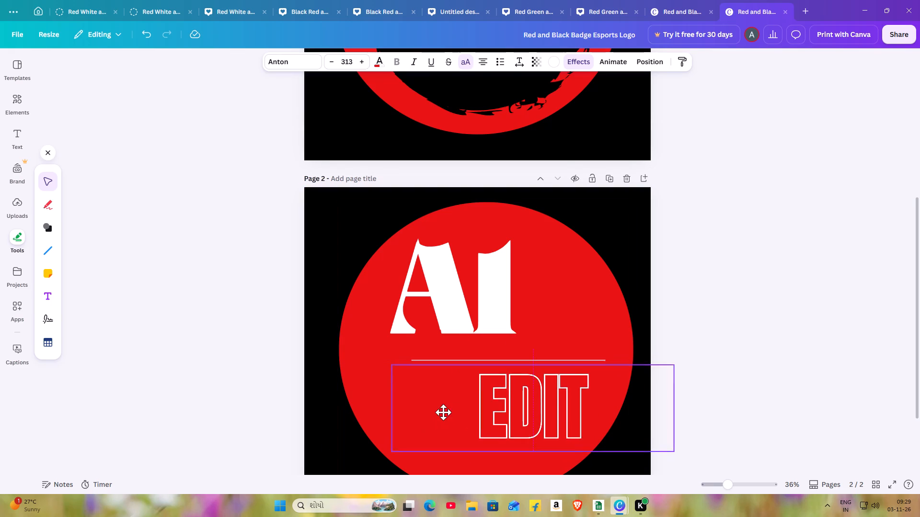
left_click_drag(443, 412, 415, 415)
left_click(415, 415)
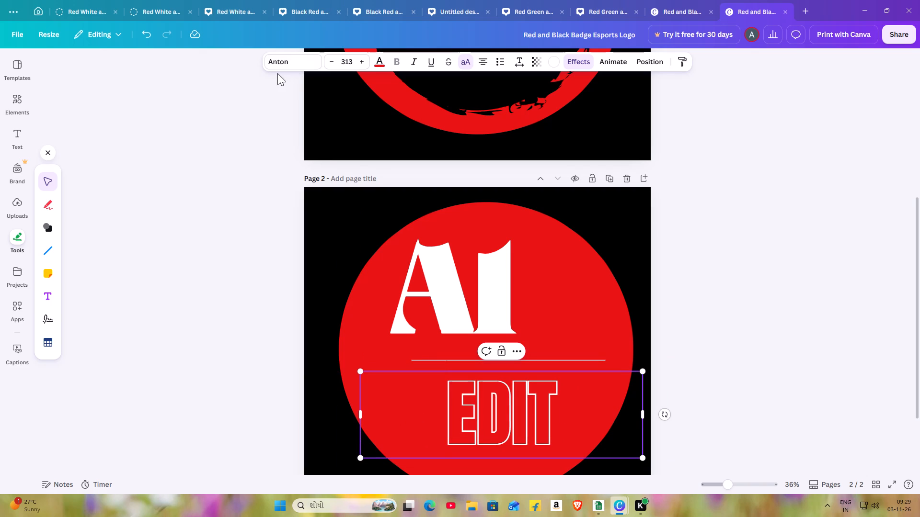
Try Klemer Display, Horizon, Playwrite US Trad and Open Sans on the EDIT text, and set its font to Rubik One.
triple_click(289, 52)
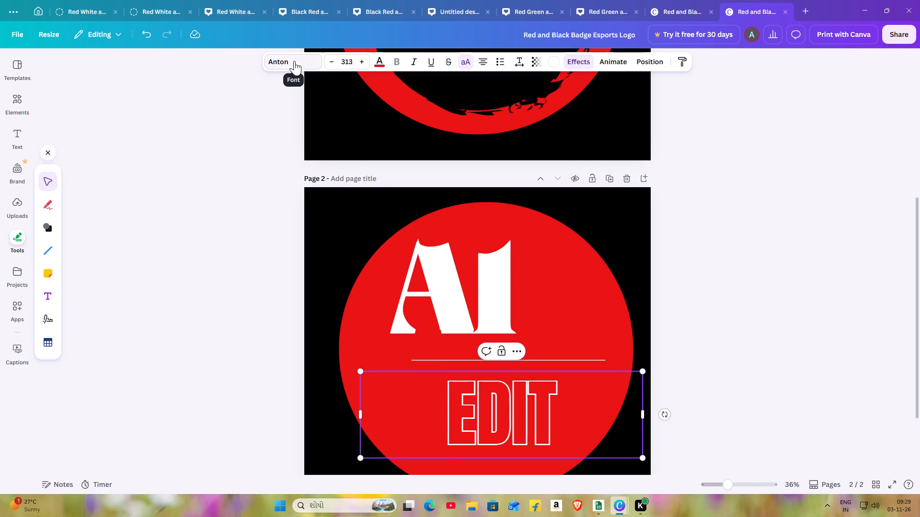
left_click(294, 61)
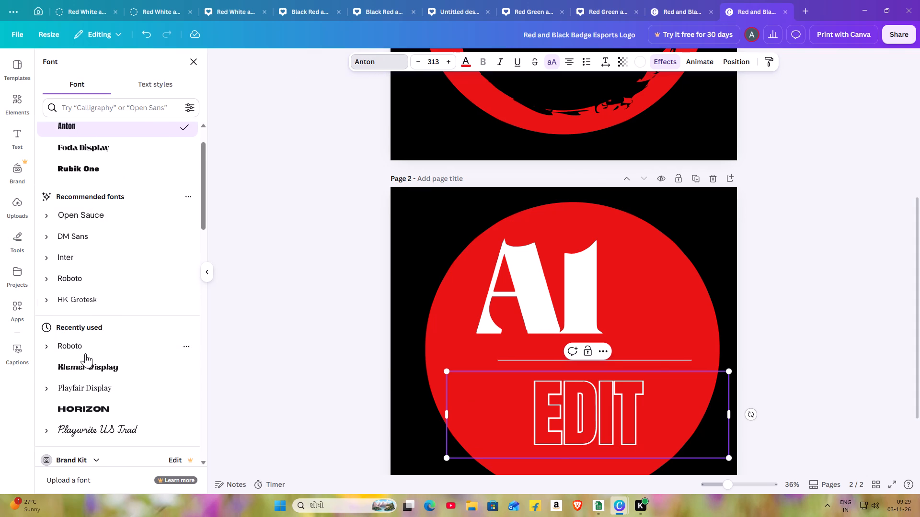
double_click(91, 368)
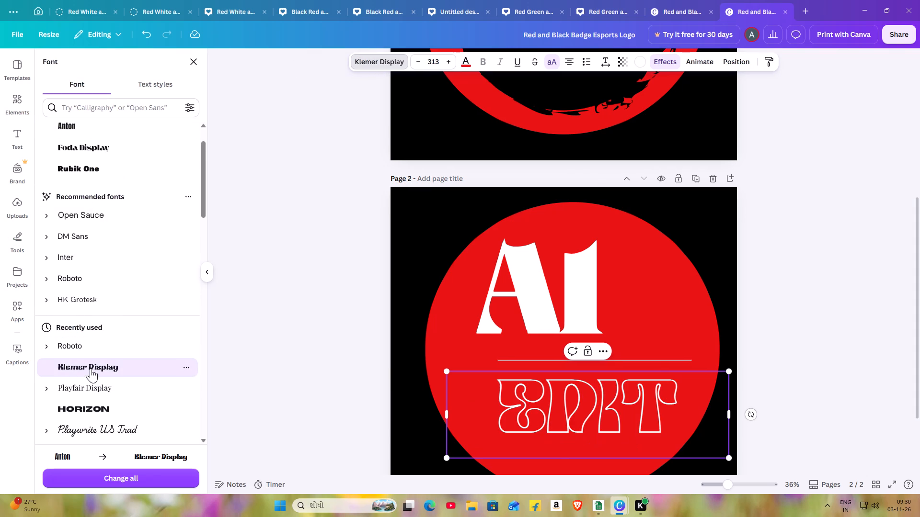
double_click(91, 408)
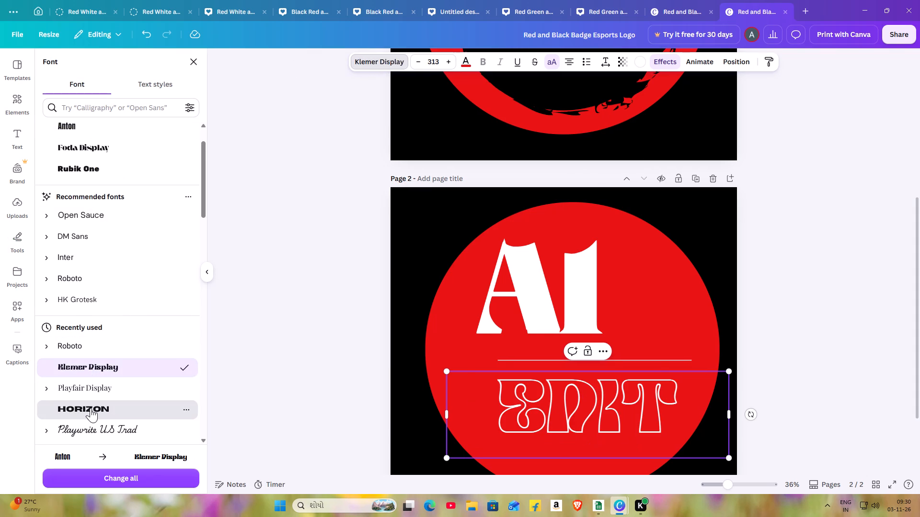
scroll(97, 367, "down", 1)
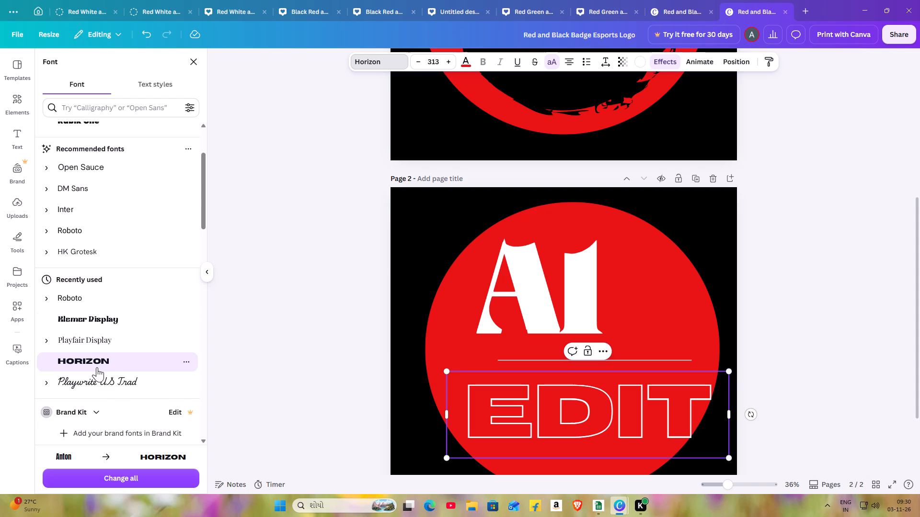
triple_click(92, 383)
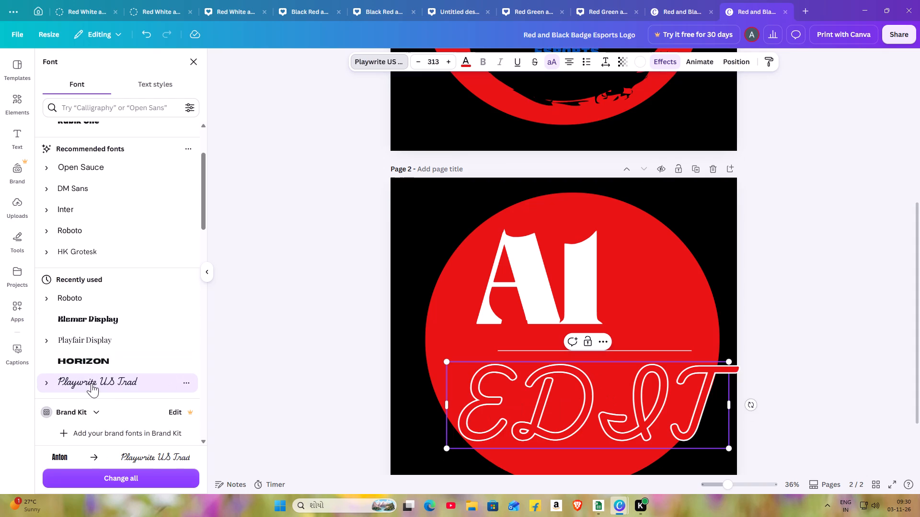
scroll(98, 401, "down", 3)
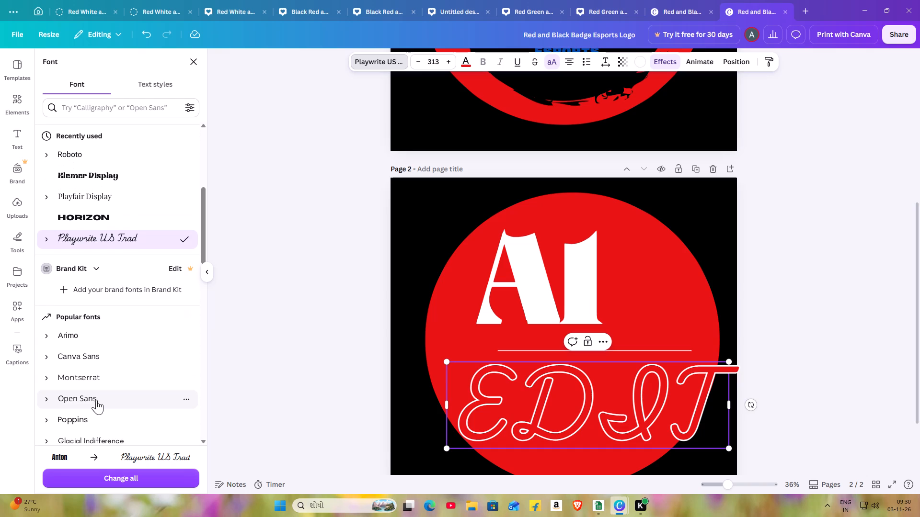
double_click(95, 398)
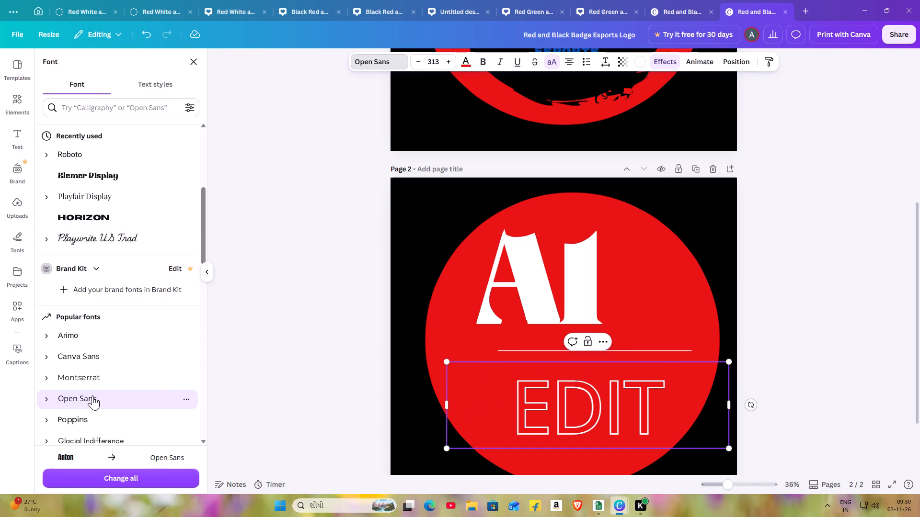
scroll(77, 356, "up", 1)
scroll(77, 353, "down", 1)
scroll(75, 352, "up", 3)
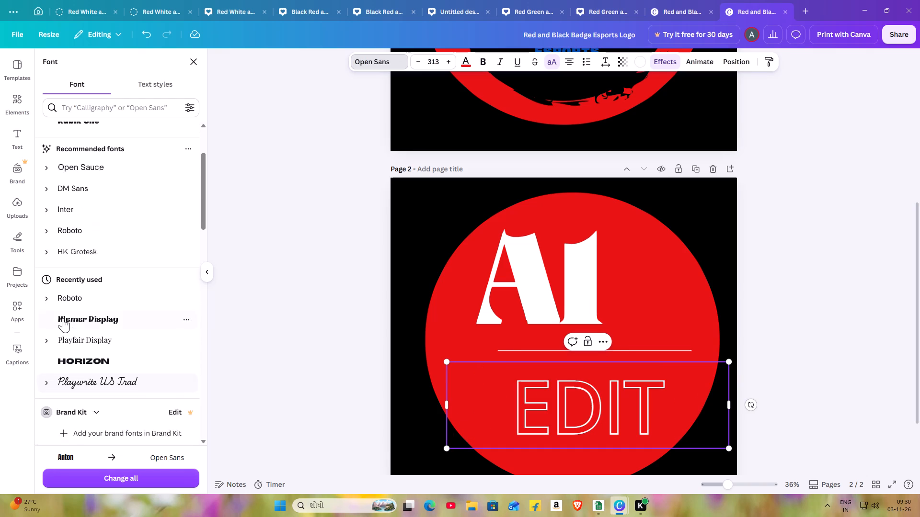
double_click(69, 361)
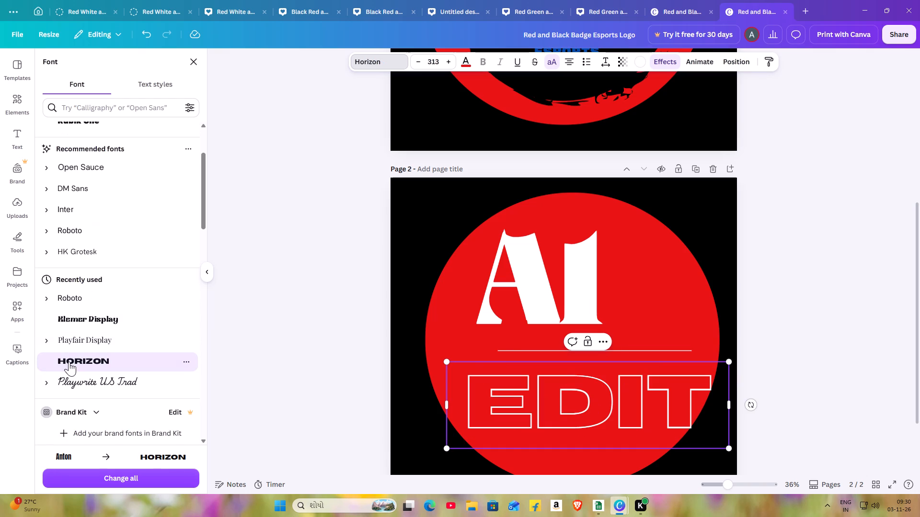
left_click(69, 361)
scroll(82, 322, "up", 2)
left_click(98, 218)
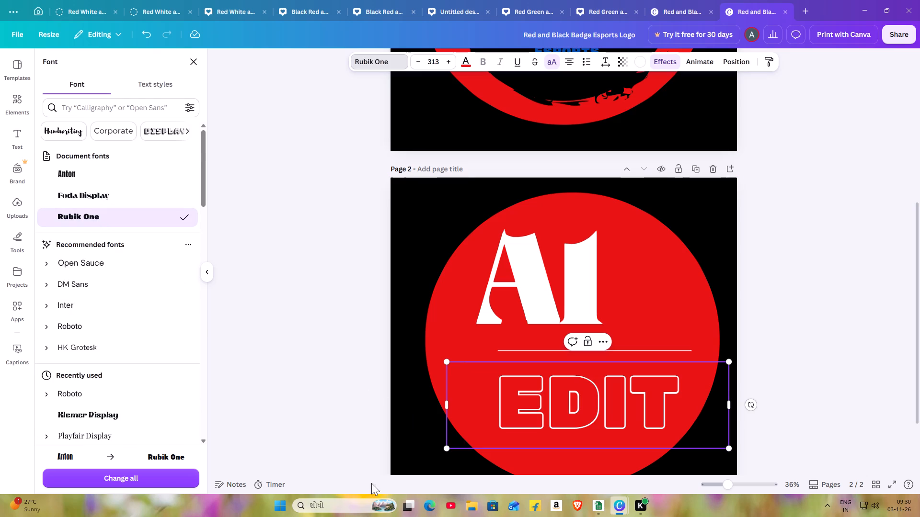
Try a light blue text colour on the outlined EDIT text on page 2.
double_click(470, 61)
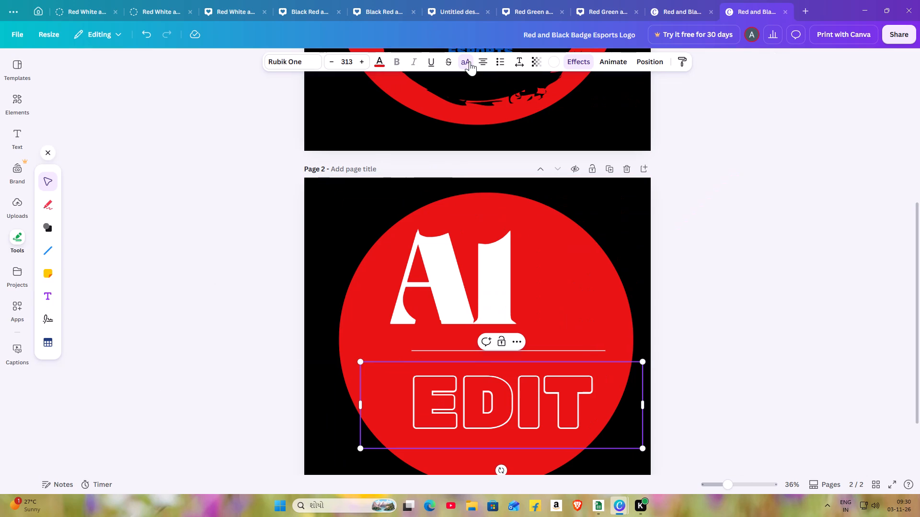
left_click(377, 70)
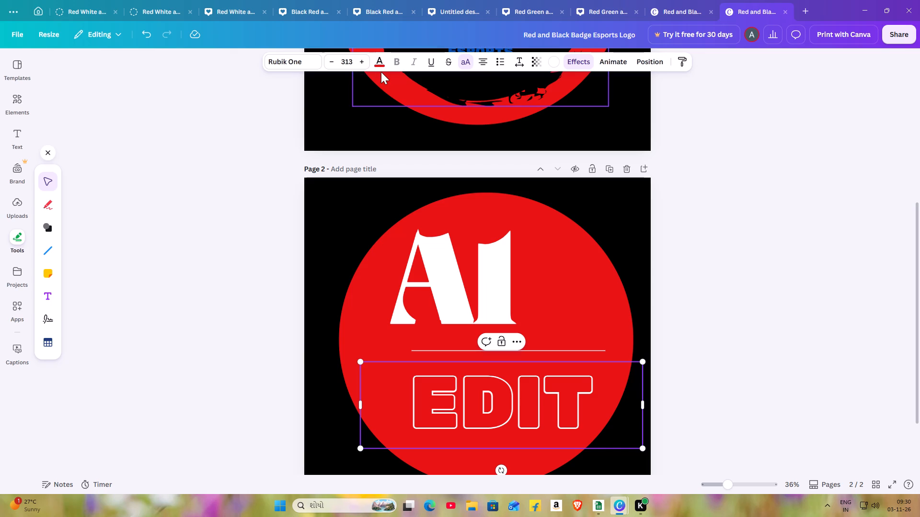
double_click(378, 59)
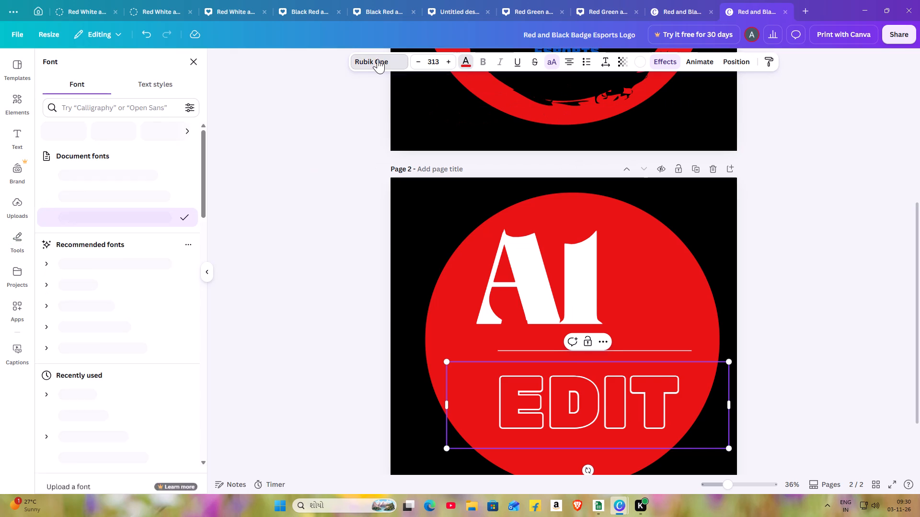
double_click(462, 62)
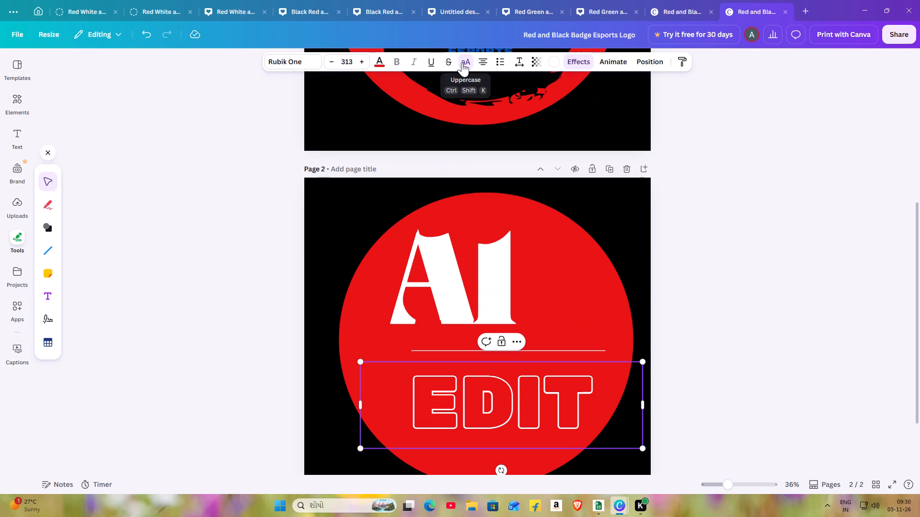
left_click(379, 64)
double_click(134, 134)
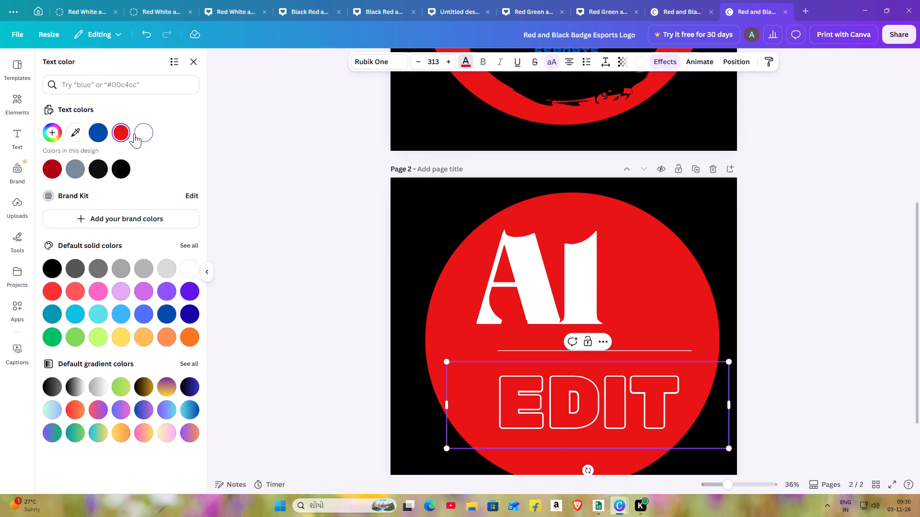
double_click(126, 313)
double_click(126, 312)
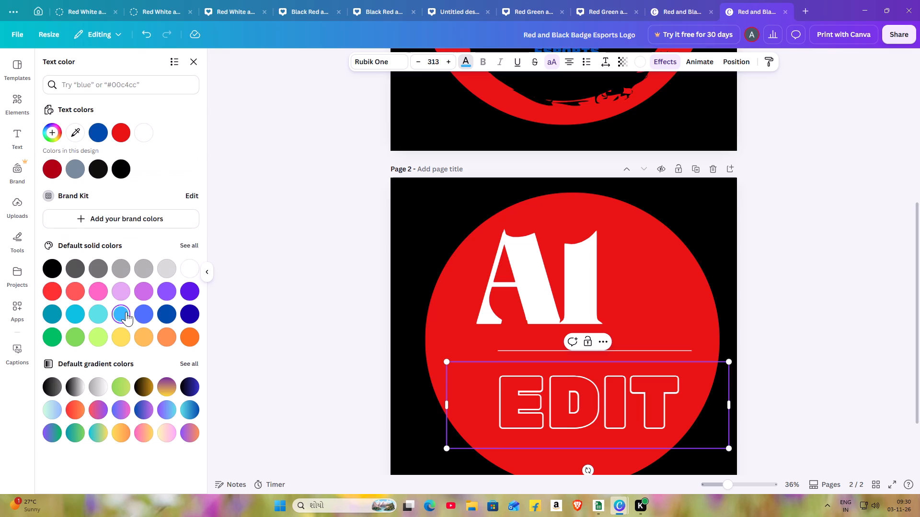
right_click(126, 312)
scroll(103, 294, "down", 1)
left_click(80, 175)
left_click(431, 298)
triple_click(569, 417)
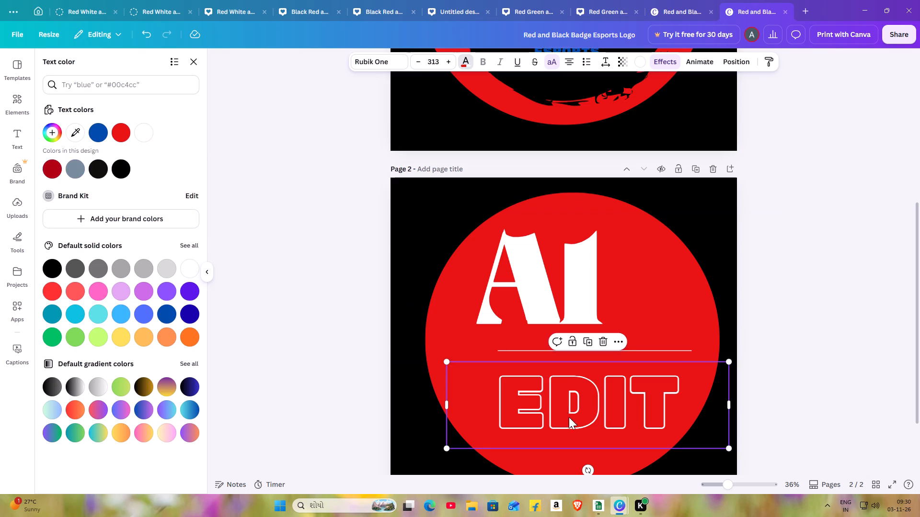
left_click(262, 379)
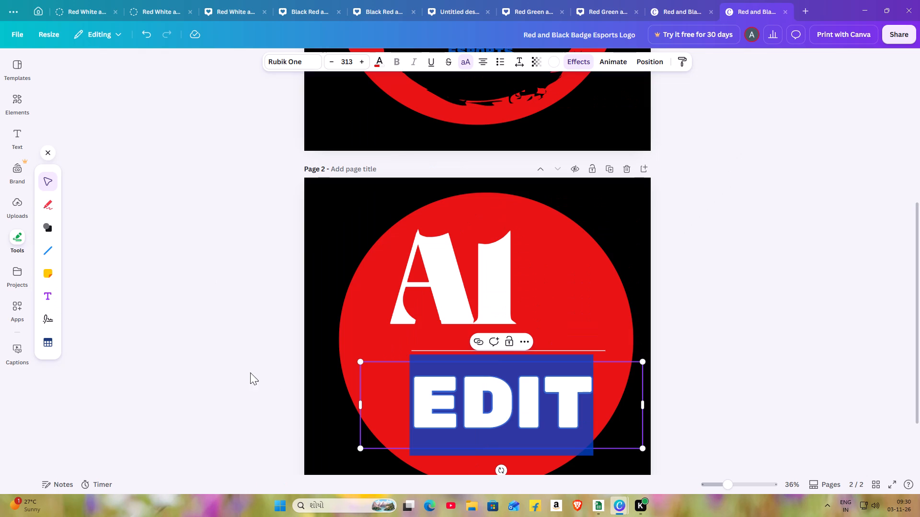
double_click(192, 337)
Enlarge the EDIT text on page 2 to about font size 333, extending its lower-left corner outward.
scroll(282, 273, "up", 1)
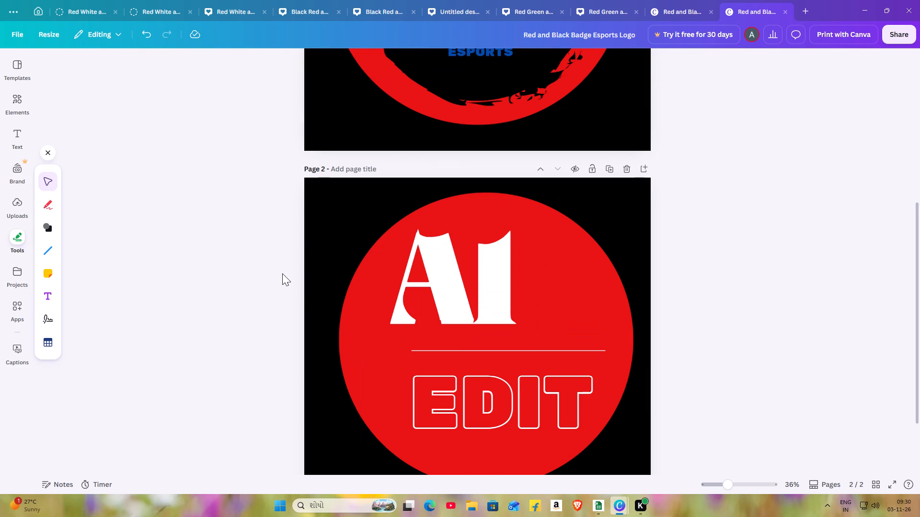
scroll(282, 273, "down", 2)
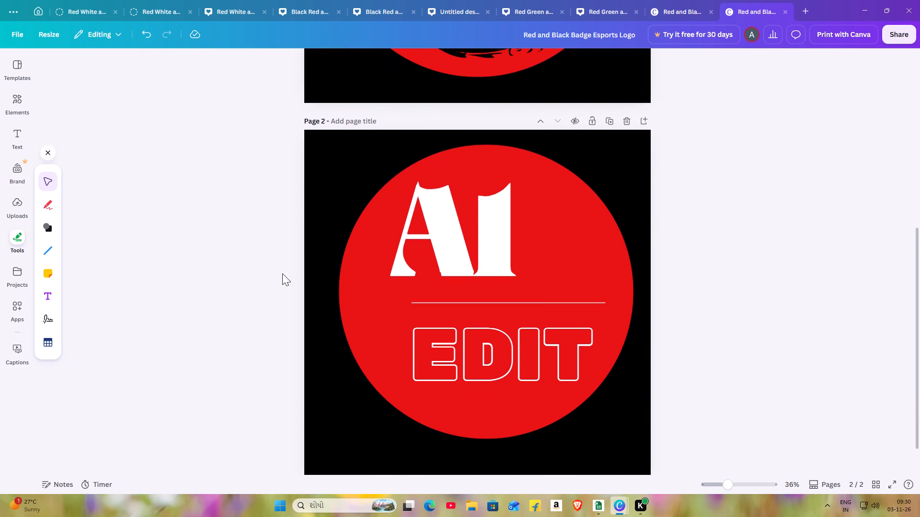
scroll(282, 273, "down", 2)
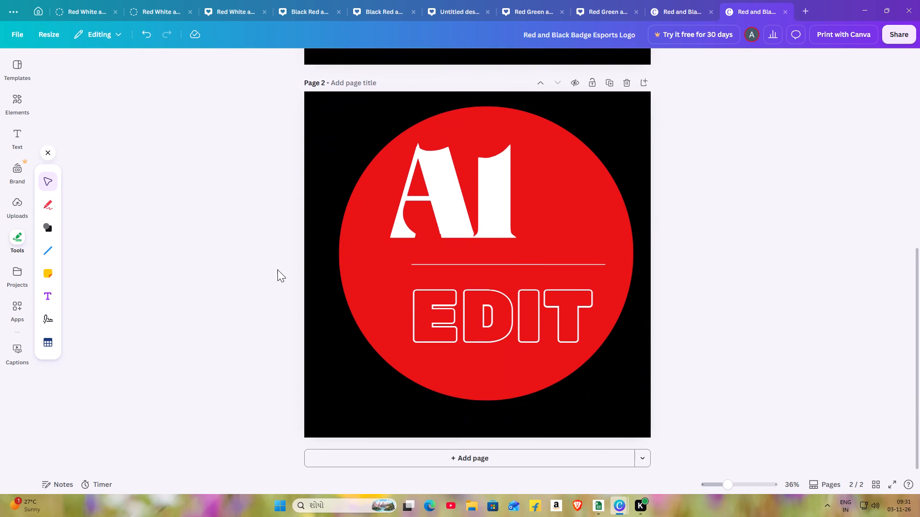
scroll(270, 263, "up", 2)
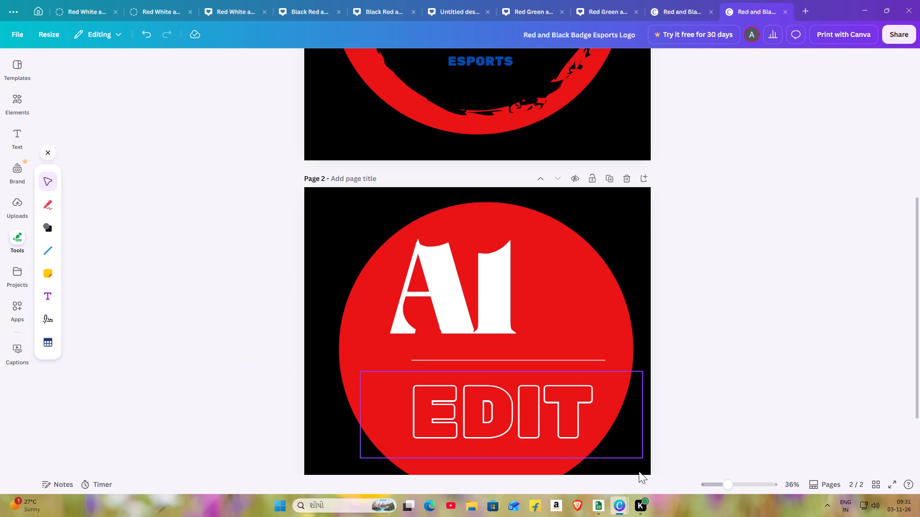
left_click(358, 454)
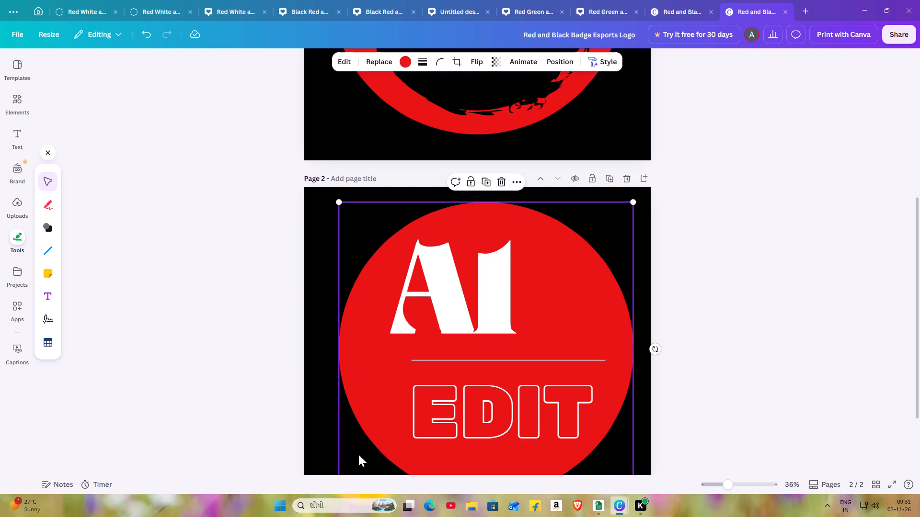
left_click(358, 454)
left_click(422, 425)
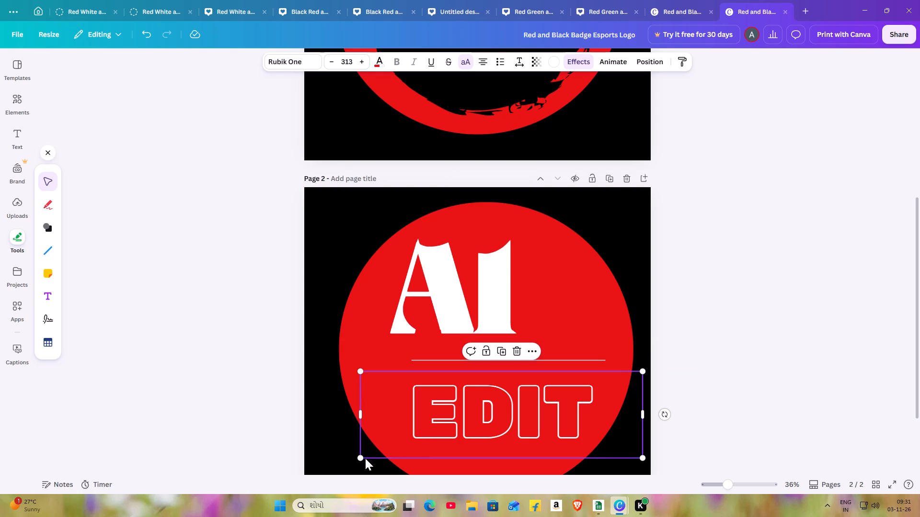
left_click_drag(359, 460, 343, 471)
double_click(302, 473)
Delete the large white A1 text above the line on page 2.
left_click(438, 410)
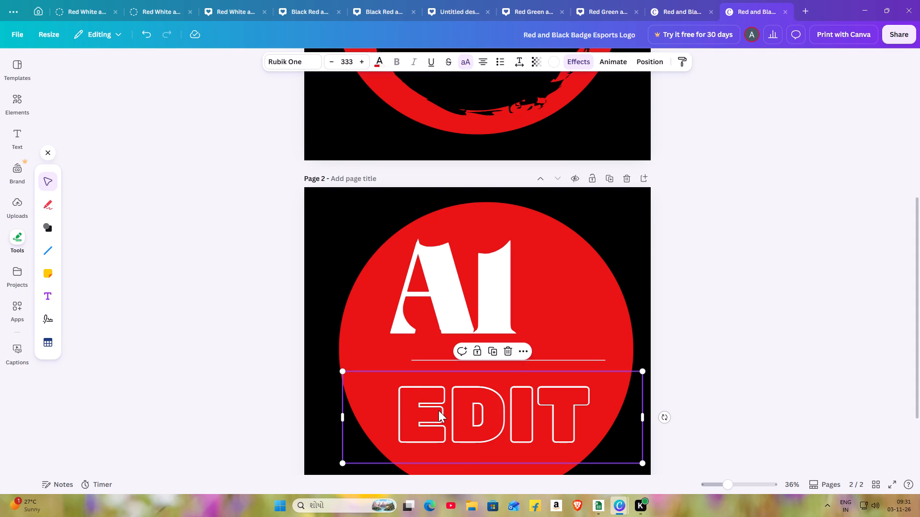
triple_click(439, 408)
double_click(573, 315)
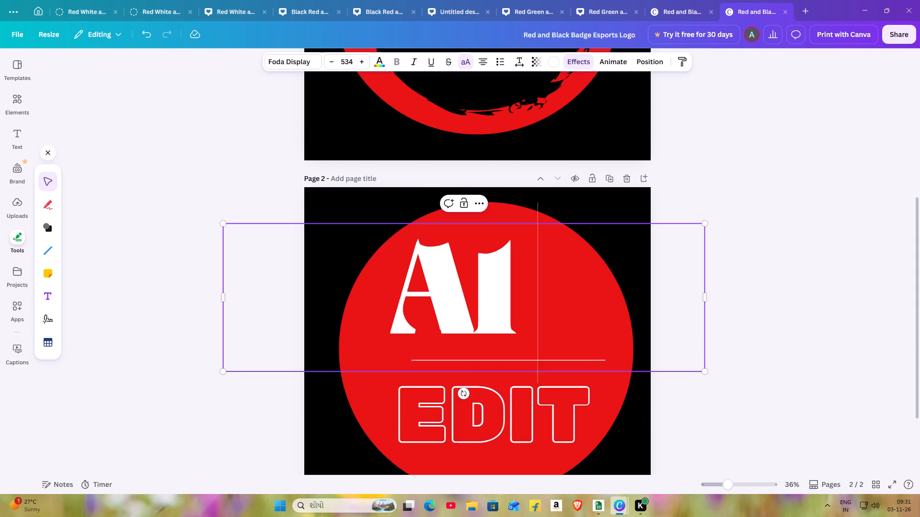
right_click(573, 315)
double_click(540, 267)
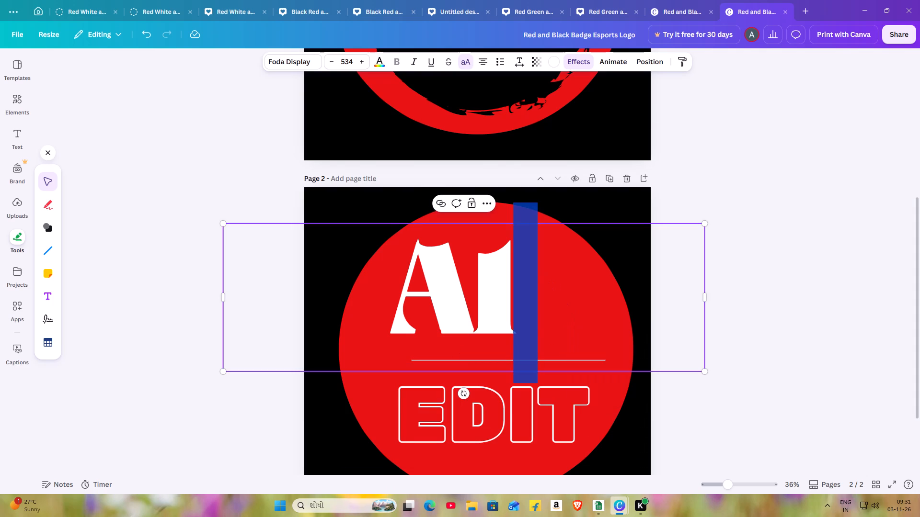
double_click(740, 225)
double_click(567, 253)
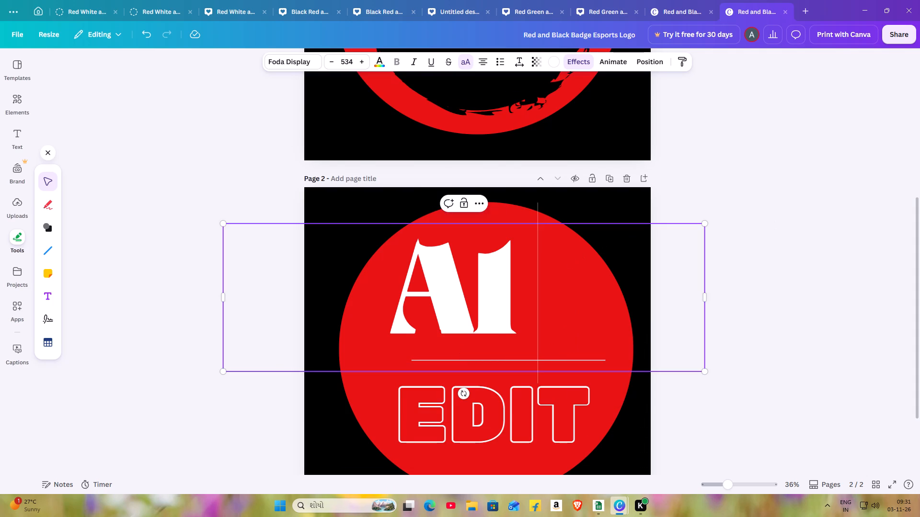
double_click(662, 208)
double_click(472, 183)
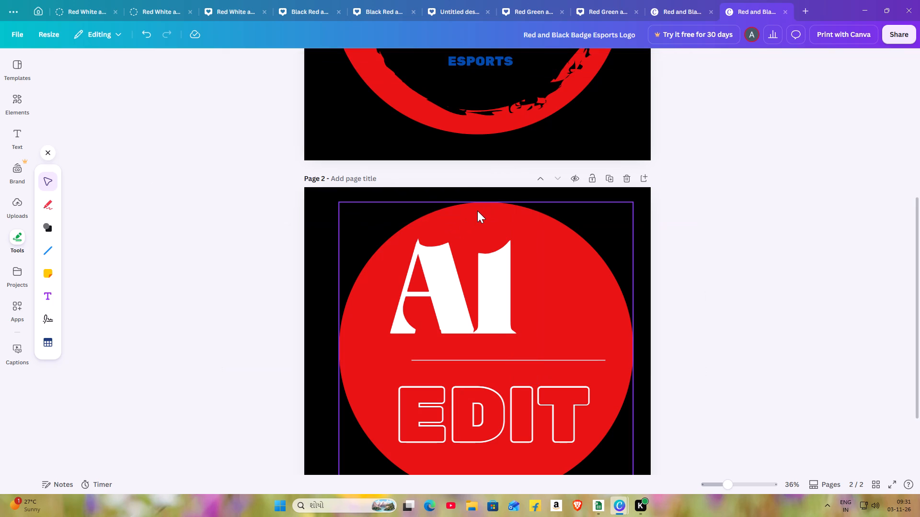
double_click(478, 208)
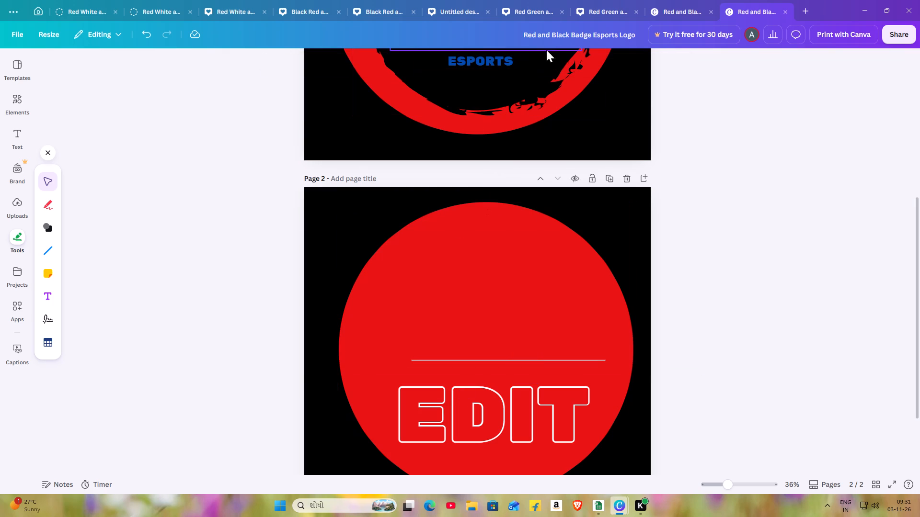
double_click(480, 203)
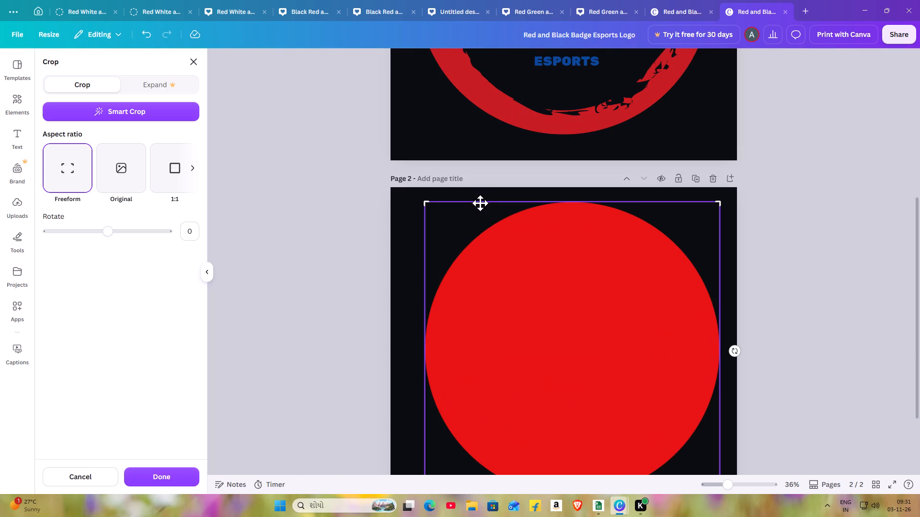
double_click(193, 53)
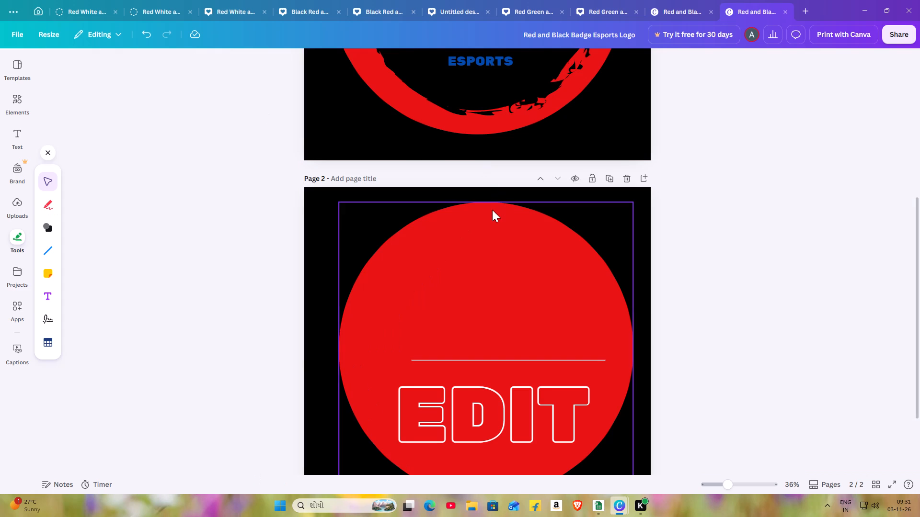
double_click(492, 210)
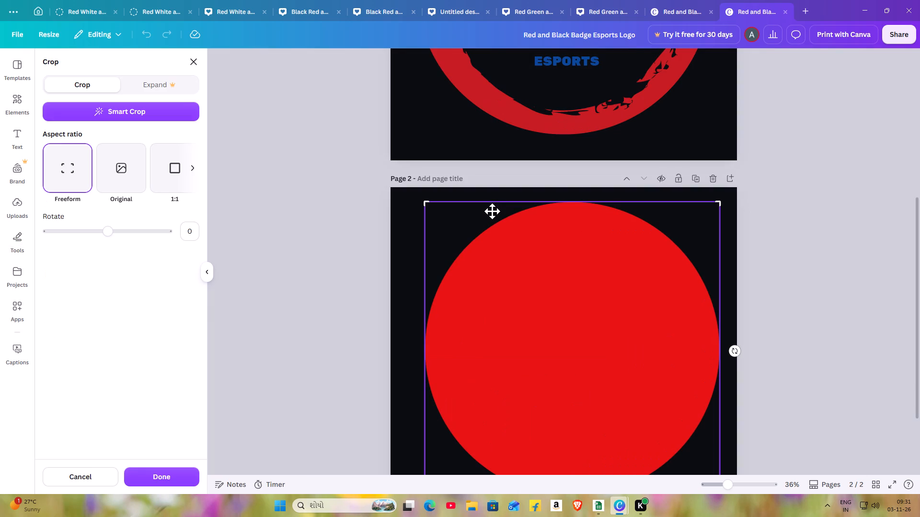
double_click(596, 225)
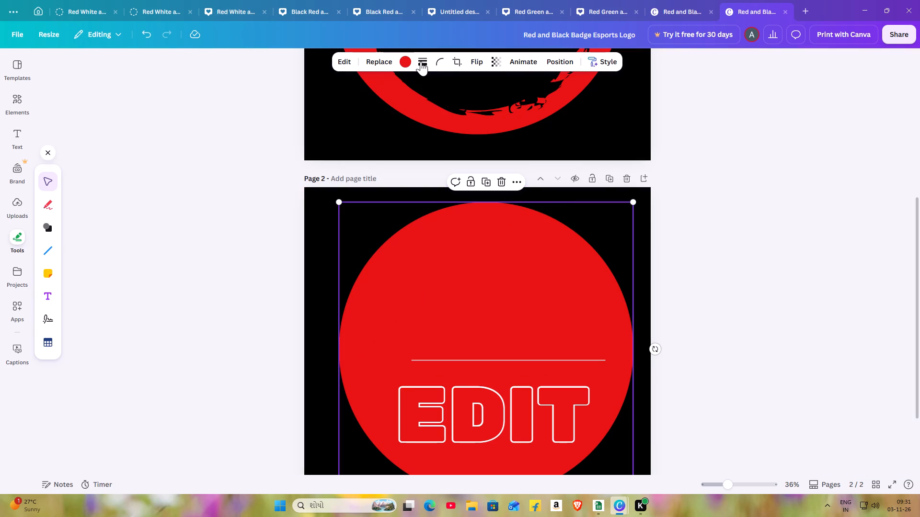
Try blue, violet and dark blue as page 1's background colour, and set it to orange.
double_click(403, 54)
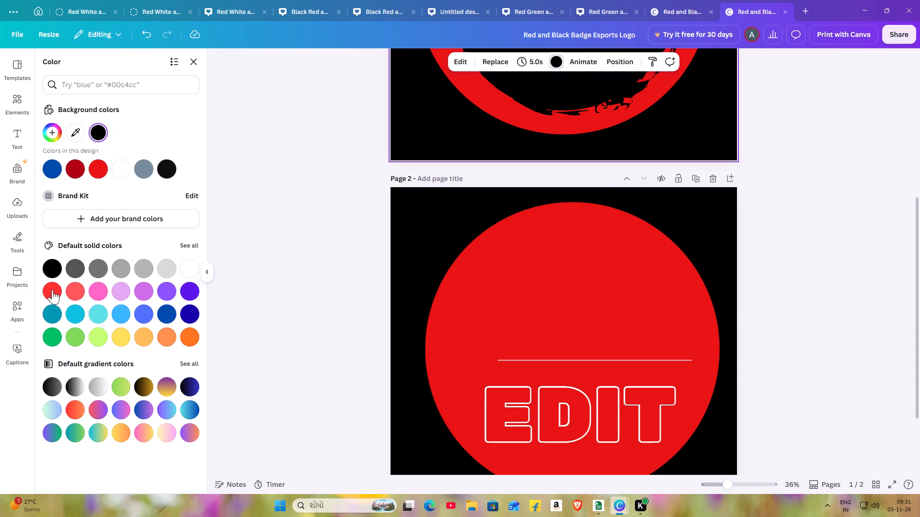
double_click(172, 308)
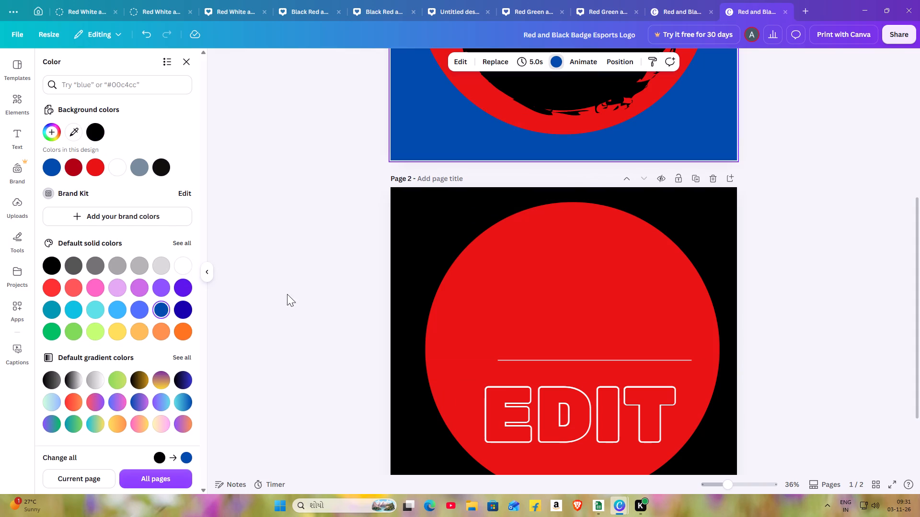
double_click(555, 254)
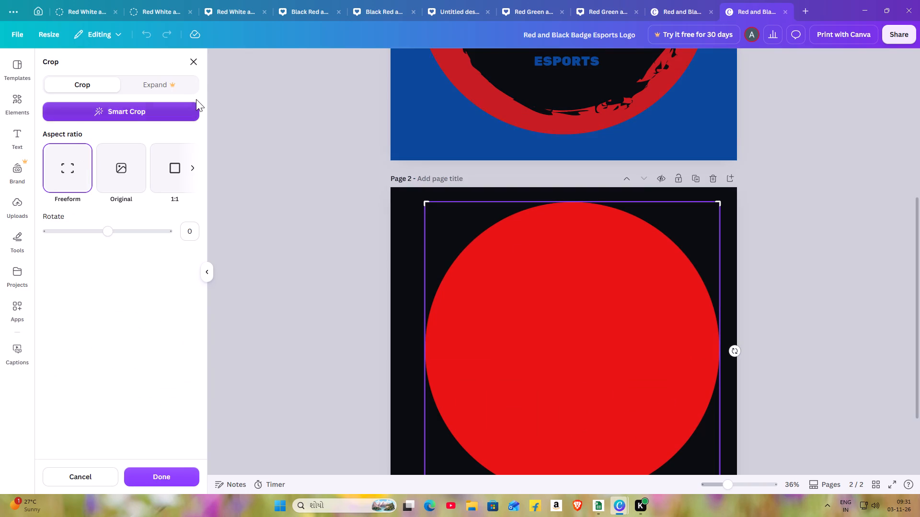
left_click(200, 67)
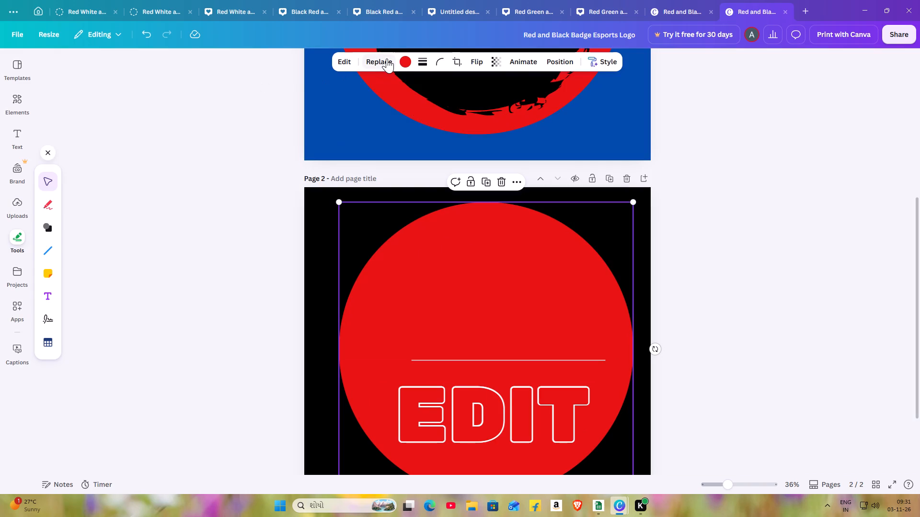
double_click(402, 61)
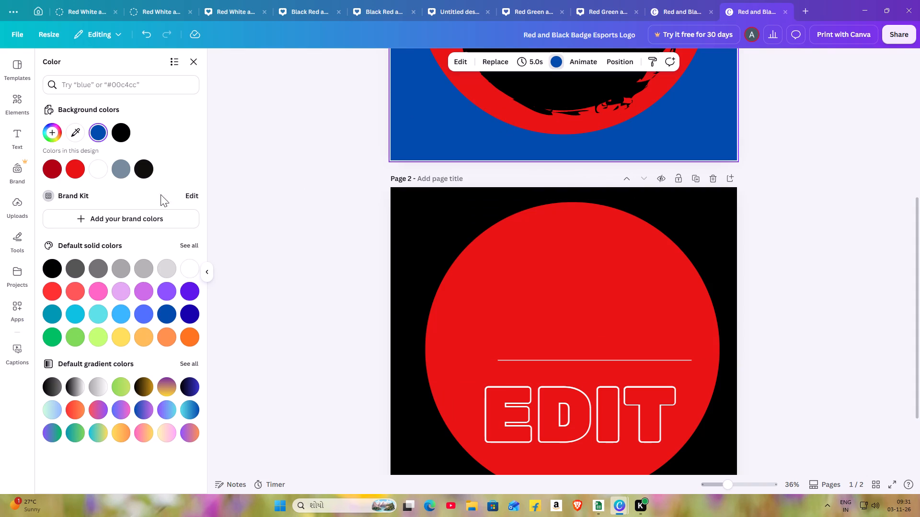
double_click(168, 308)
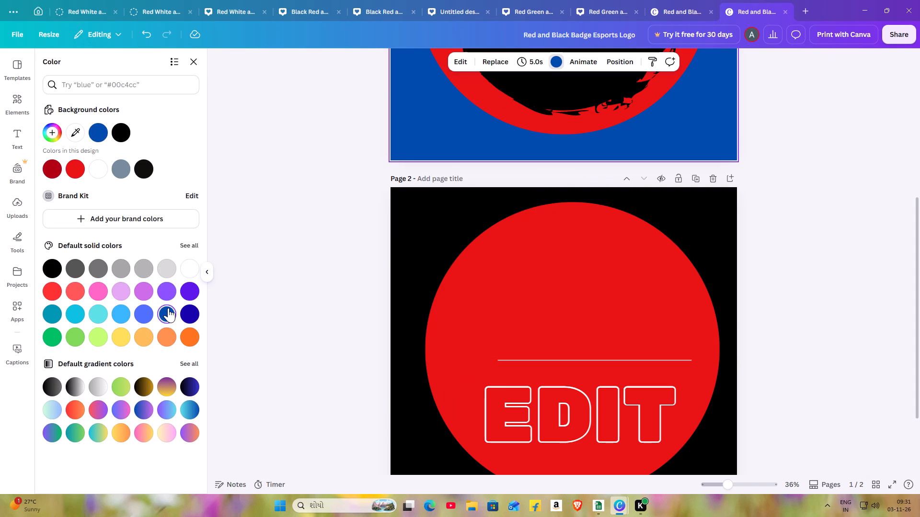
double_click(186, 295)
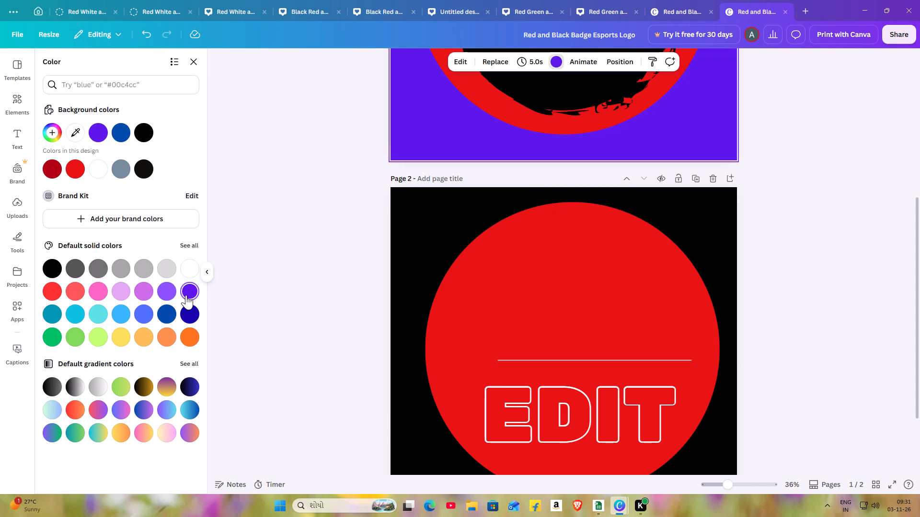
double_click(194, 315)
left_click(190, 336)
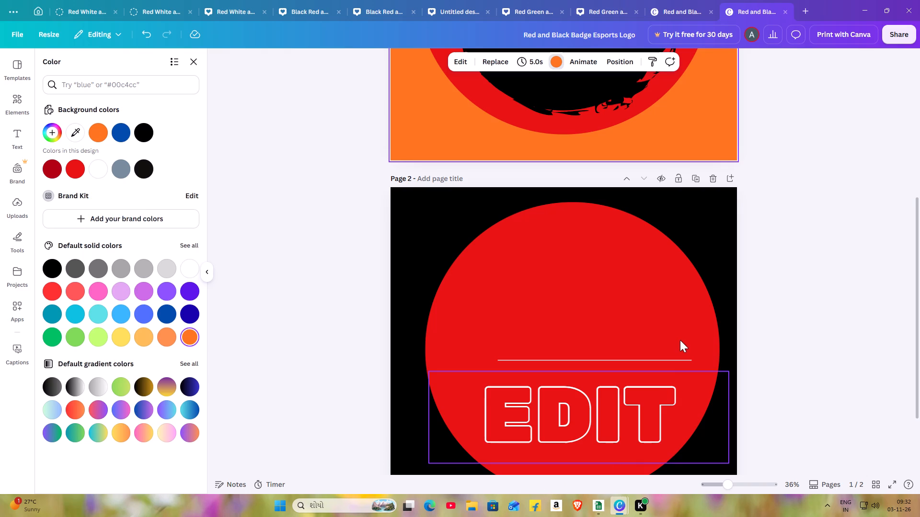
double_click(637, 310)
double_click(379, 236)
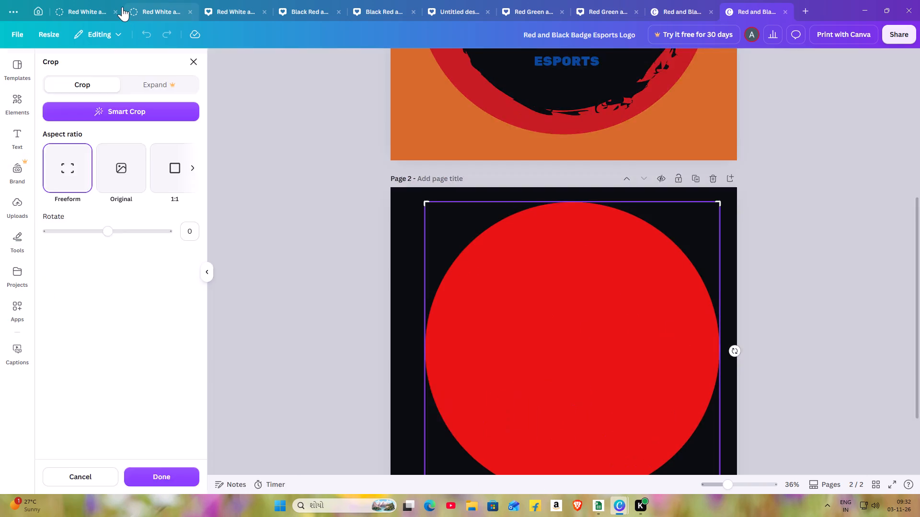
Move the pirate skull graphic on page 1 down below the A1 EDIT text, over the bottom edge of the circle.
scroll(374, 189, "up", 2)
scroll(345, 284, "up", 3)
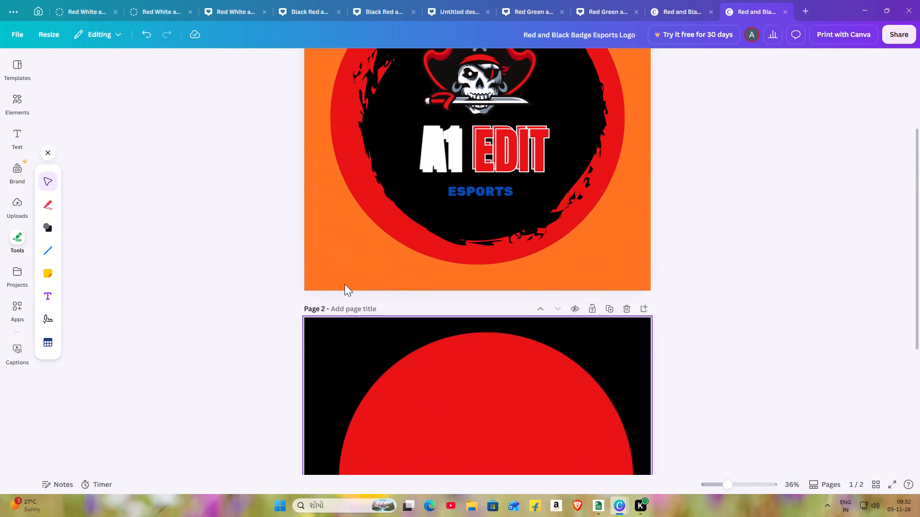
left_click_drag(456, 172, 443, 268)
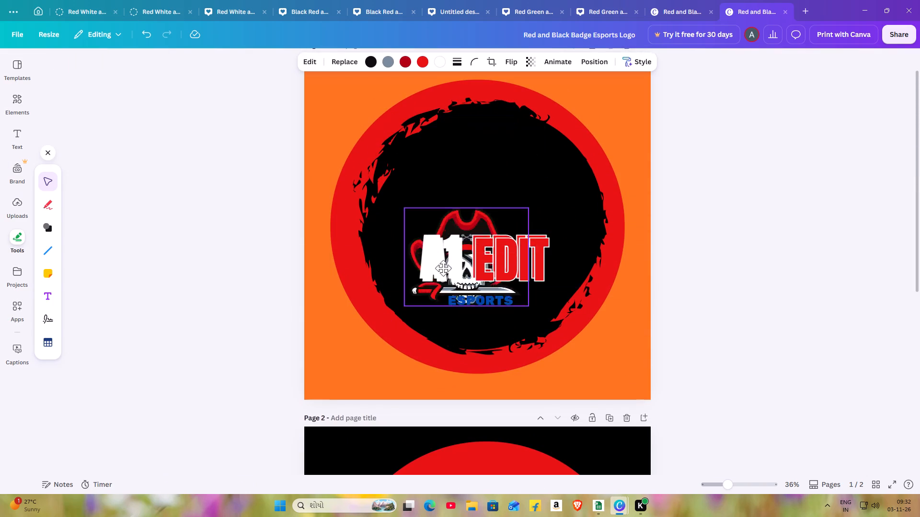
left_click_drag(443, 268, 443, 320)
left_click(443, 319)
left_click_drag(449, 256, 454, 235)
left_click(454, 235)
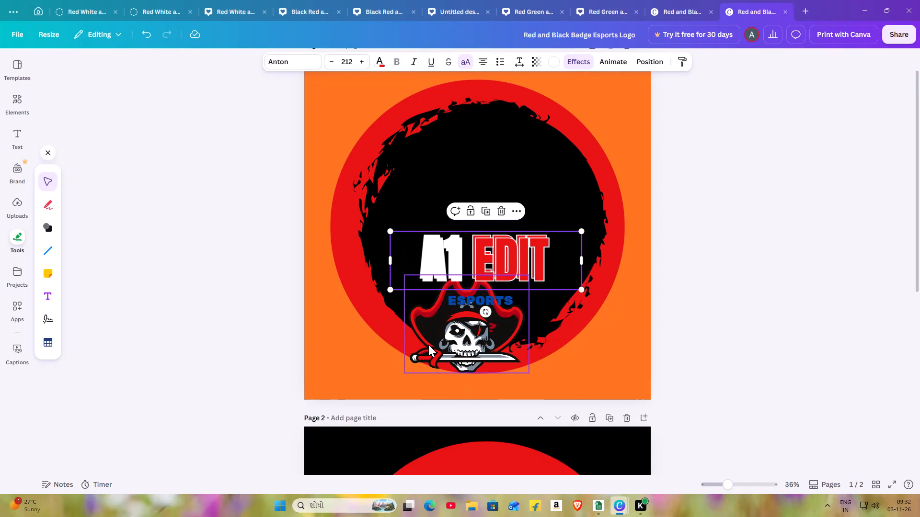
Copy the pirate skull graphic on page 1 and paste a second copy of it.
right_click(428, 345)
double_click(475, 228)
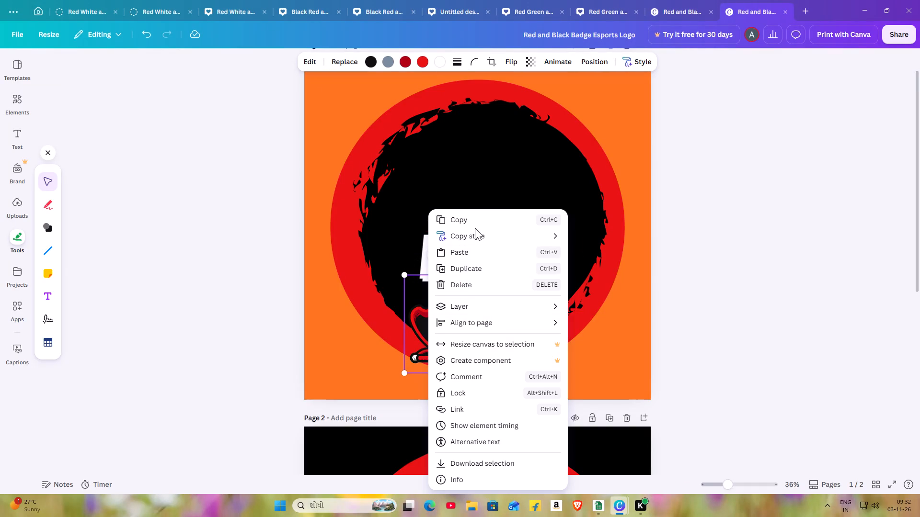
double_click(471, 217)
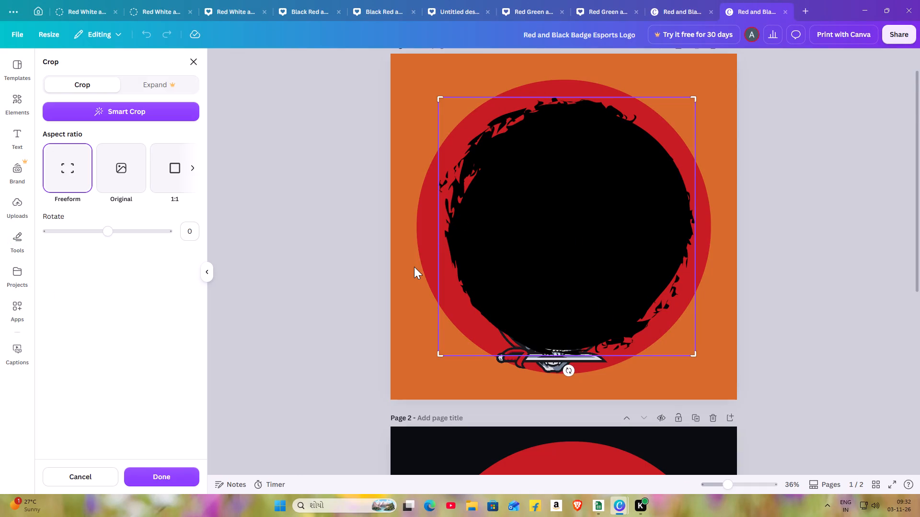
scroll(414, 267, "down", 2)
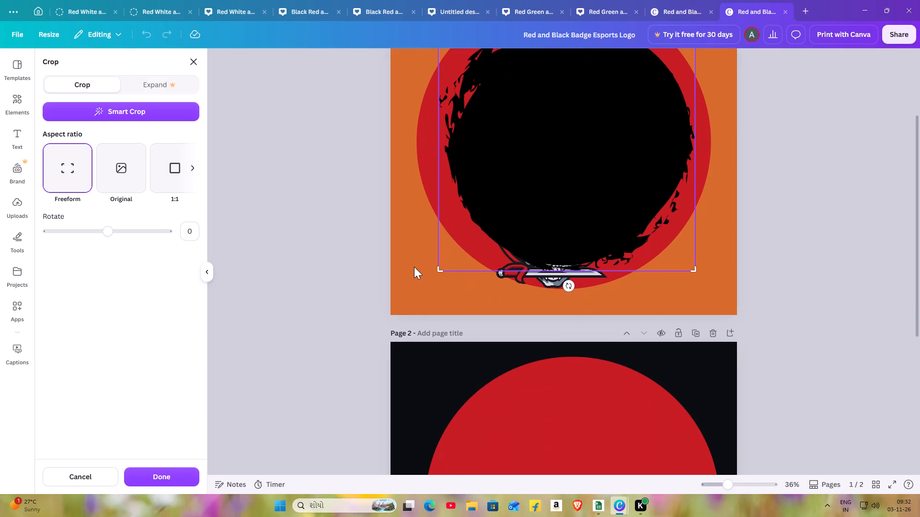
scroll(414, 267, "down", 1)
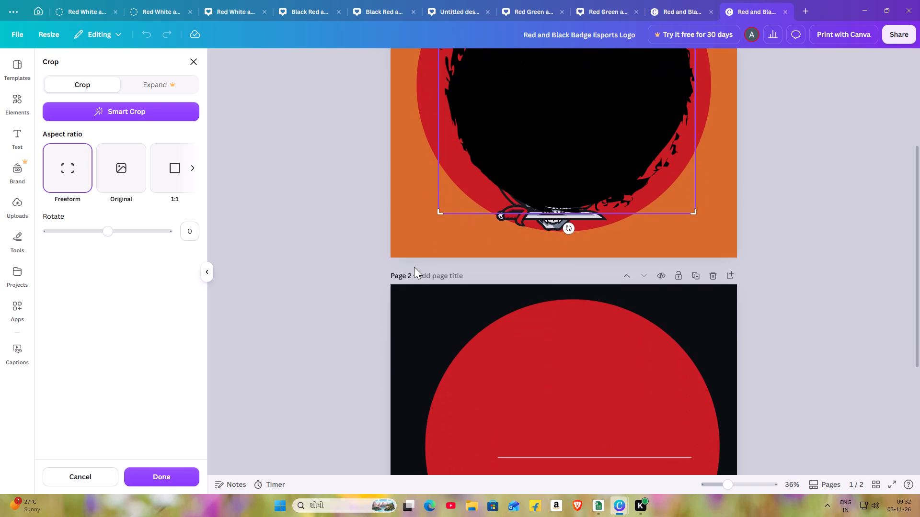
right_click(509, 386)
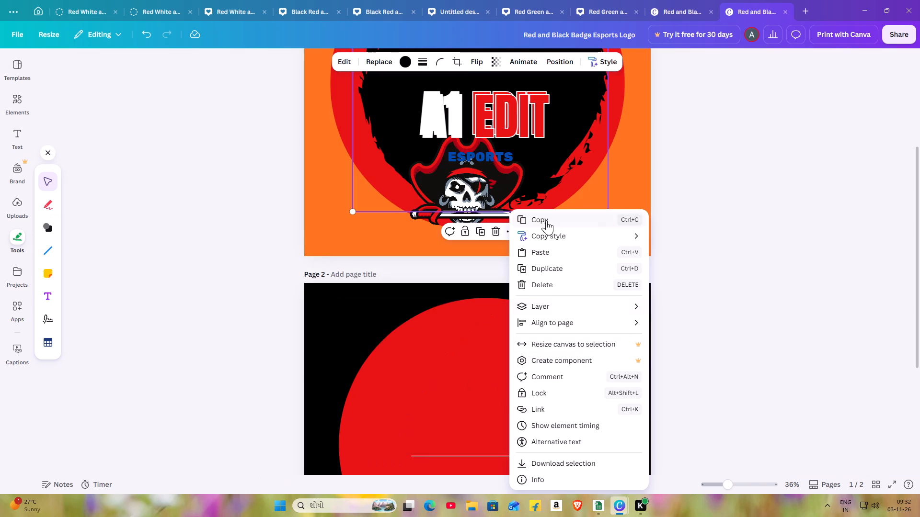
triple_click(546, 252)
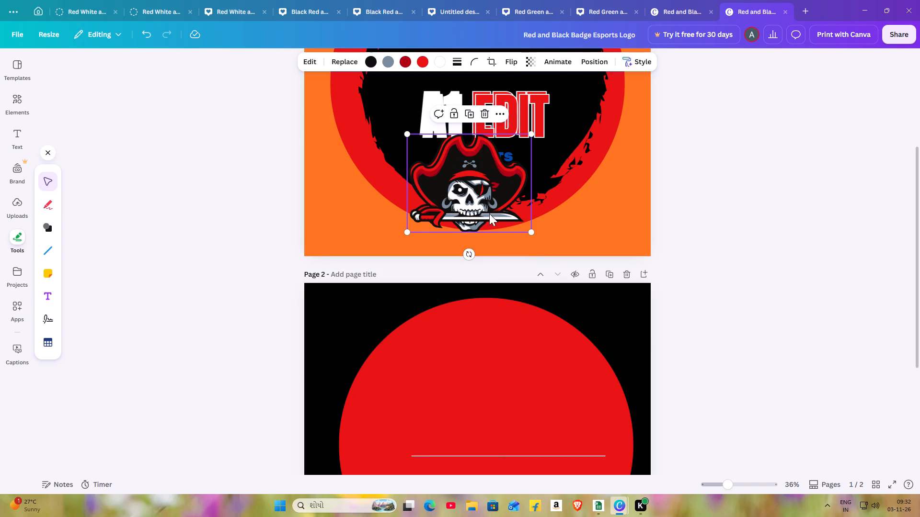
Move the pasted pirate skull onto page 2, inside the upper part of the red circle above the white line.
left_click_drag(487, 208, 488, 398)
left_click_drag(488, 398, 486, 393)
triple_click(486, 393)
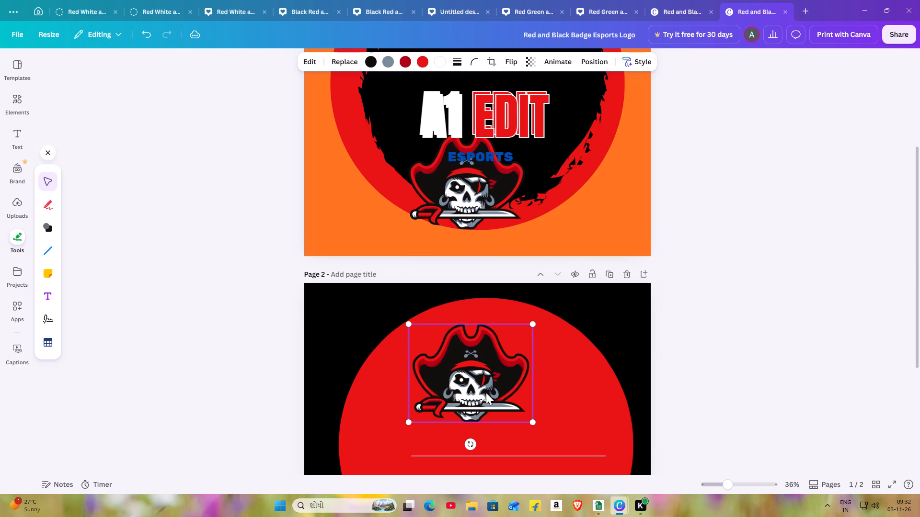
scroll(298, 273, "down", 2)
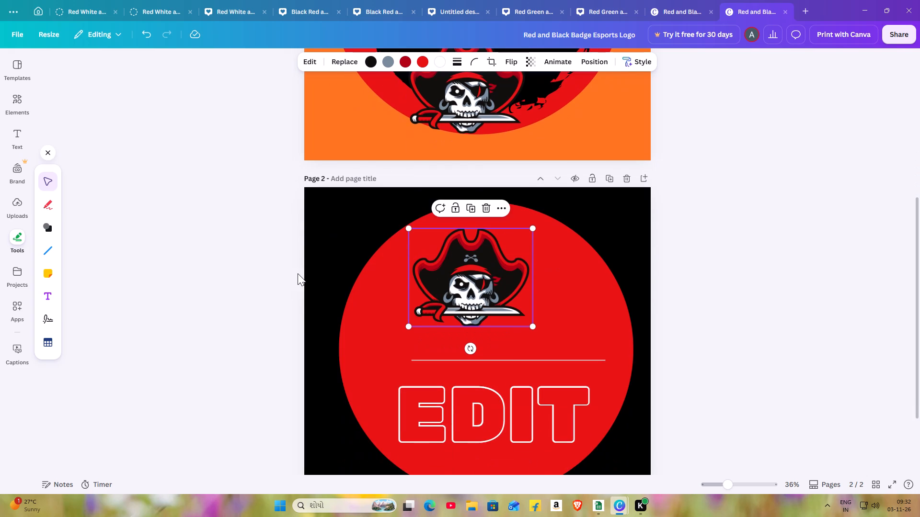
left_click_drag(454, 299, 473, 313)
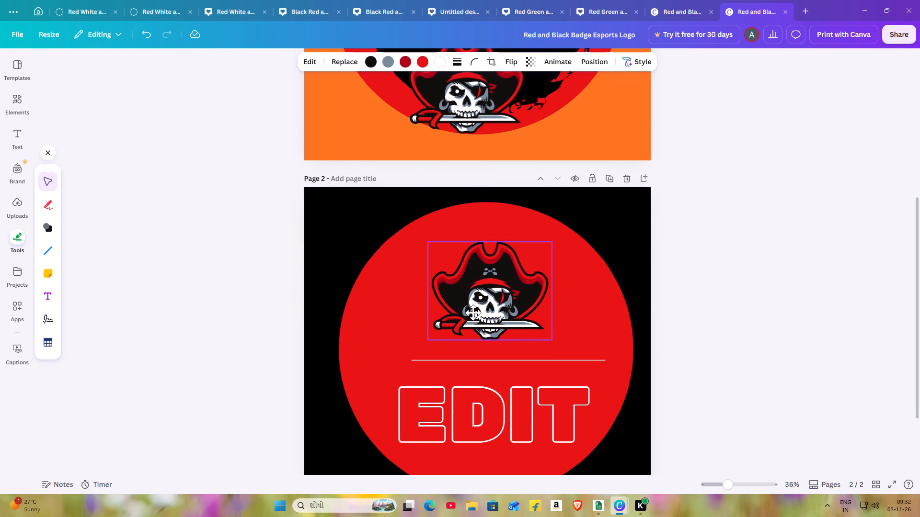
left_click_drag(473, 313, 451, 307)
left_click(451, 307)
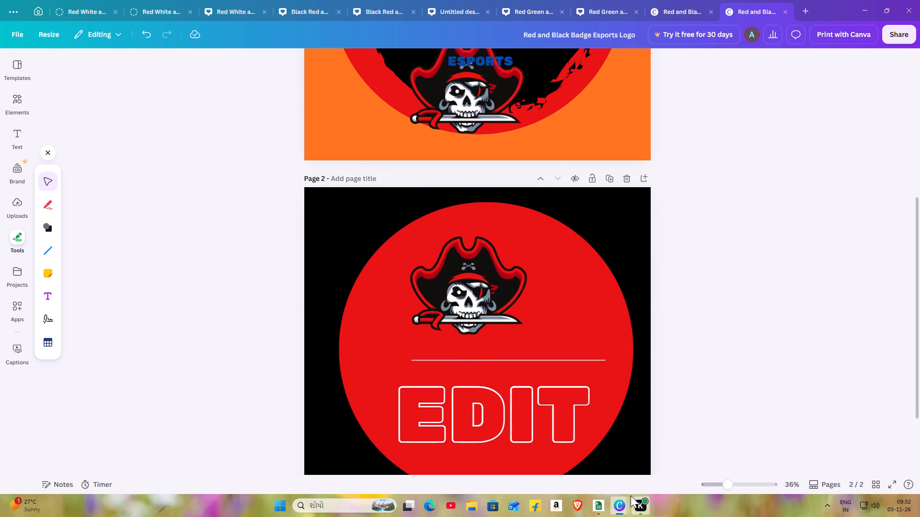